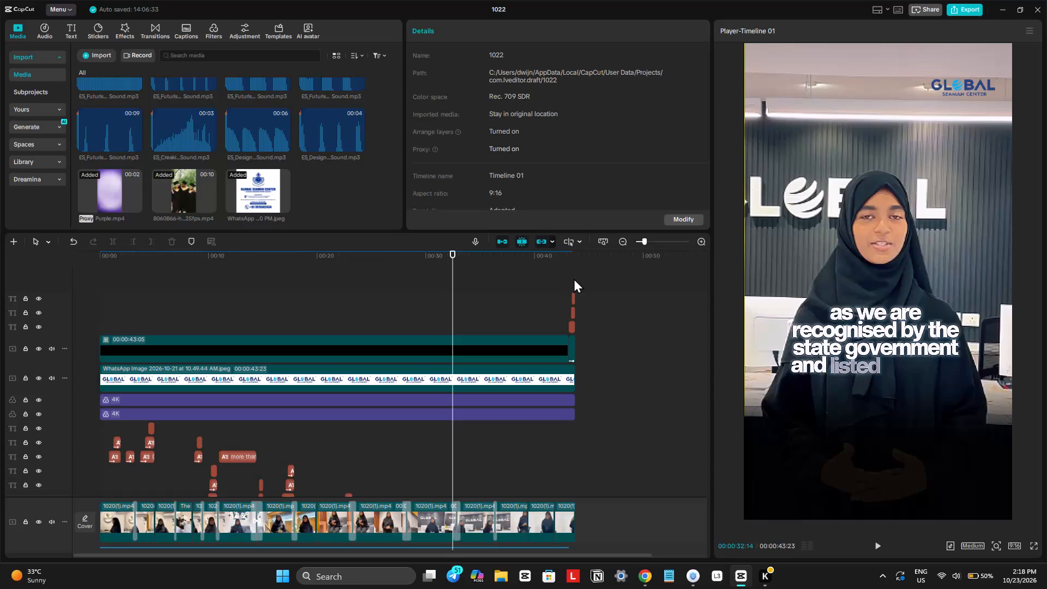
Delete the business card image overlay at the end of the timeline.
left_click(573, 275)
left_click(662, 241)
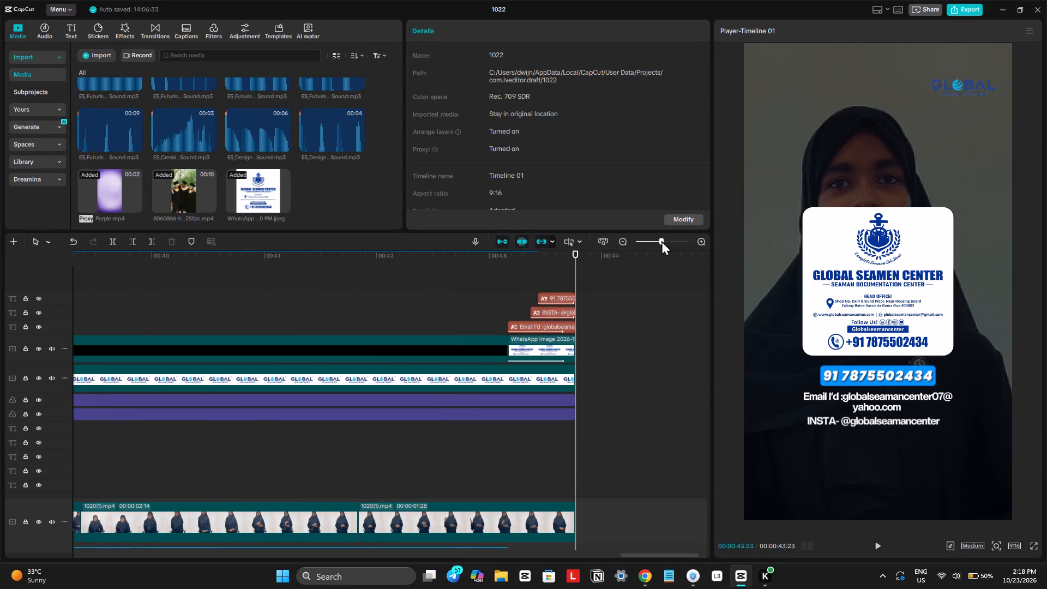
left_click(543, 344)
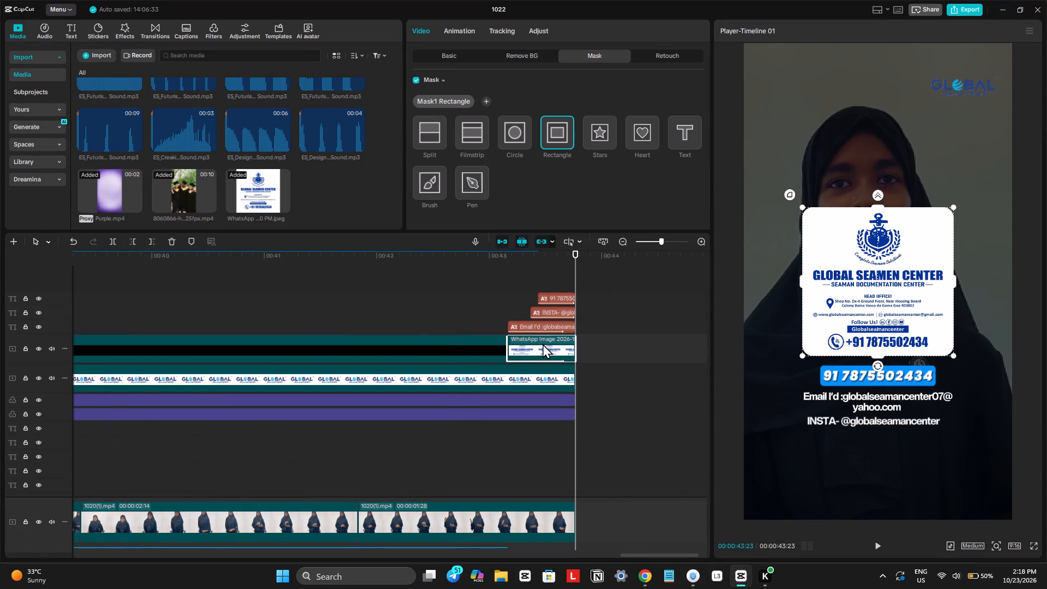
key("Delete")
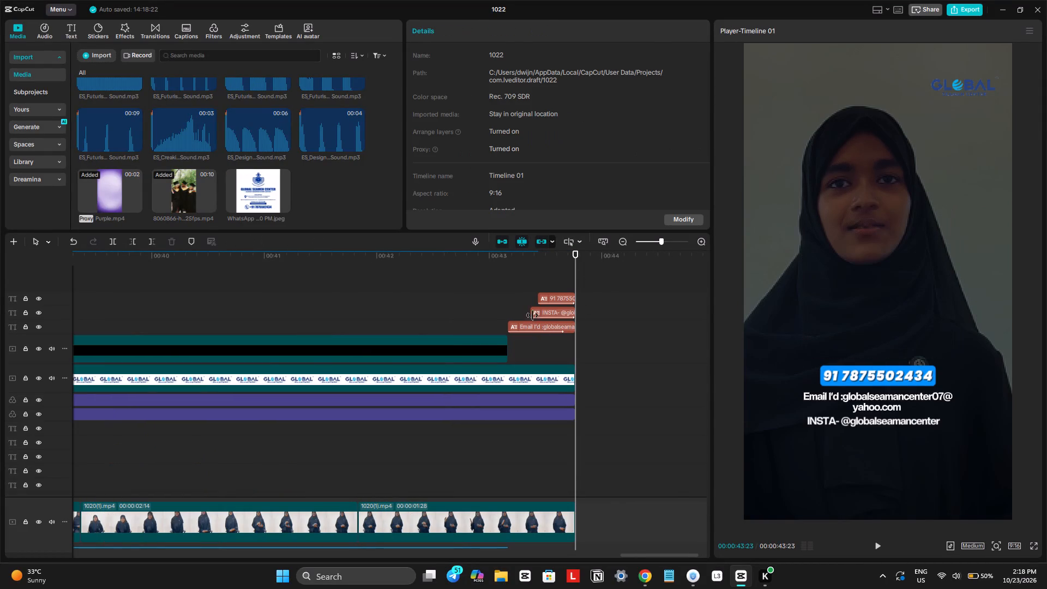
Examine the frames around 00:00:43:05, where the black overlay ends and the contact captions begin.
left_click(503, 265)
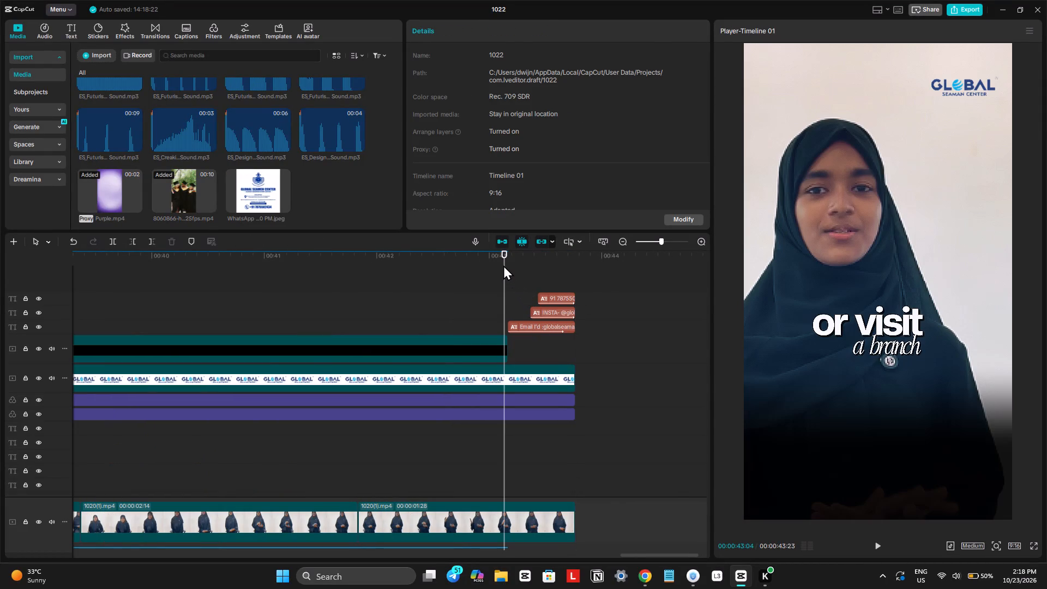
left_click_drag(503, 265, 509, 277)
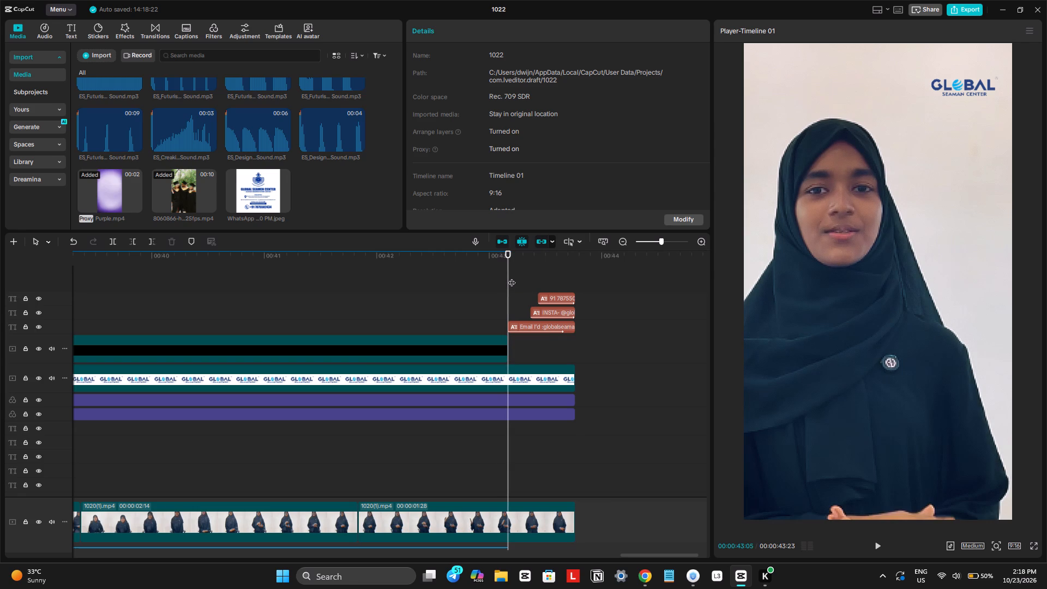
scroll(512, 277, "up", 12, "ctrl")
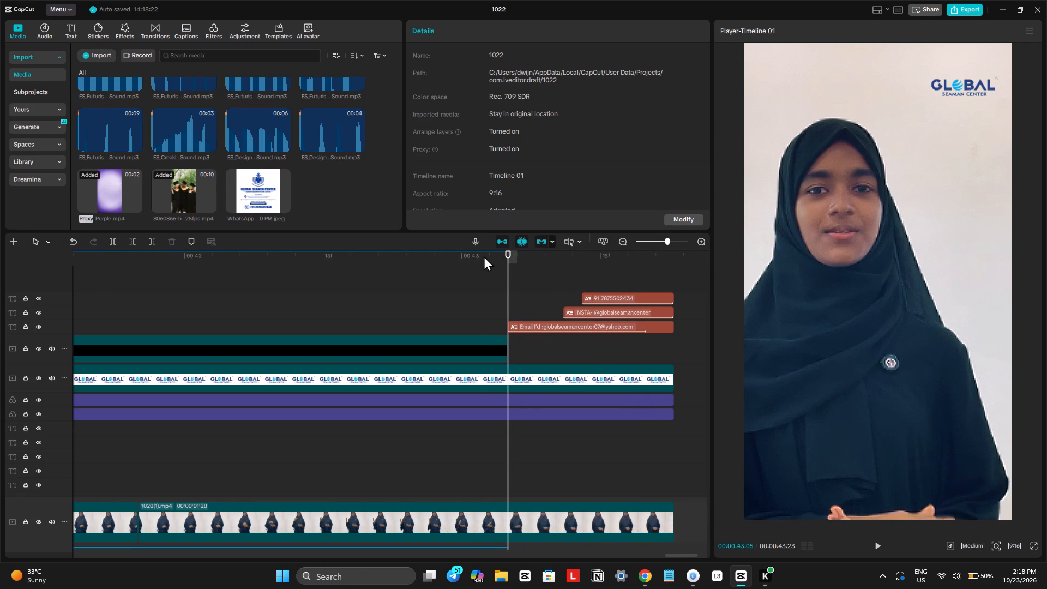
left_click_drag(484, 255, 436, 284)
key("space")
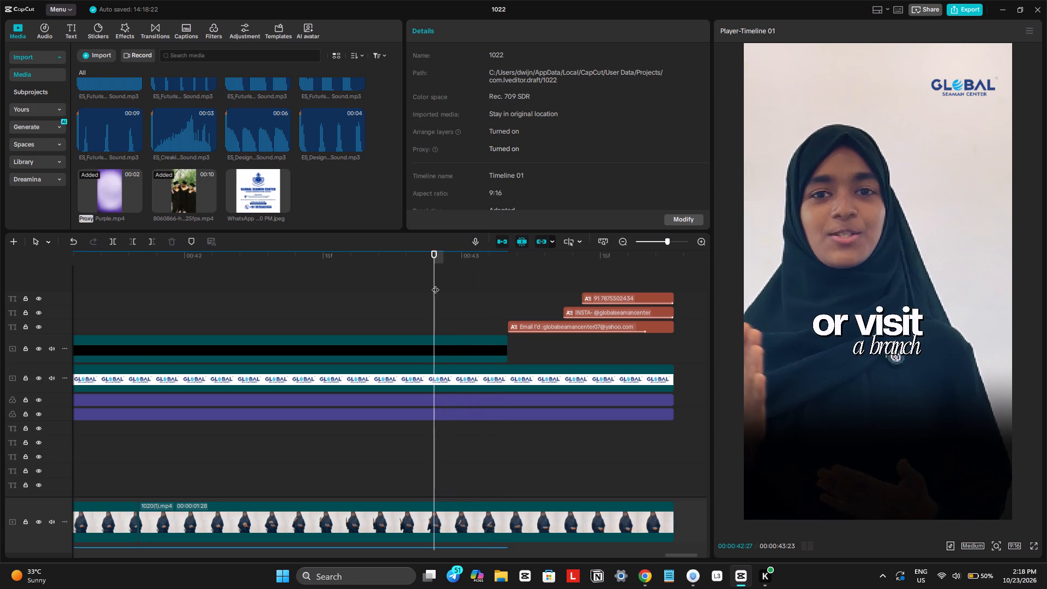
key("space")
left_click(511, 266)
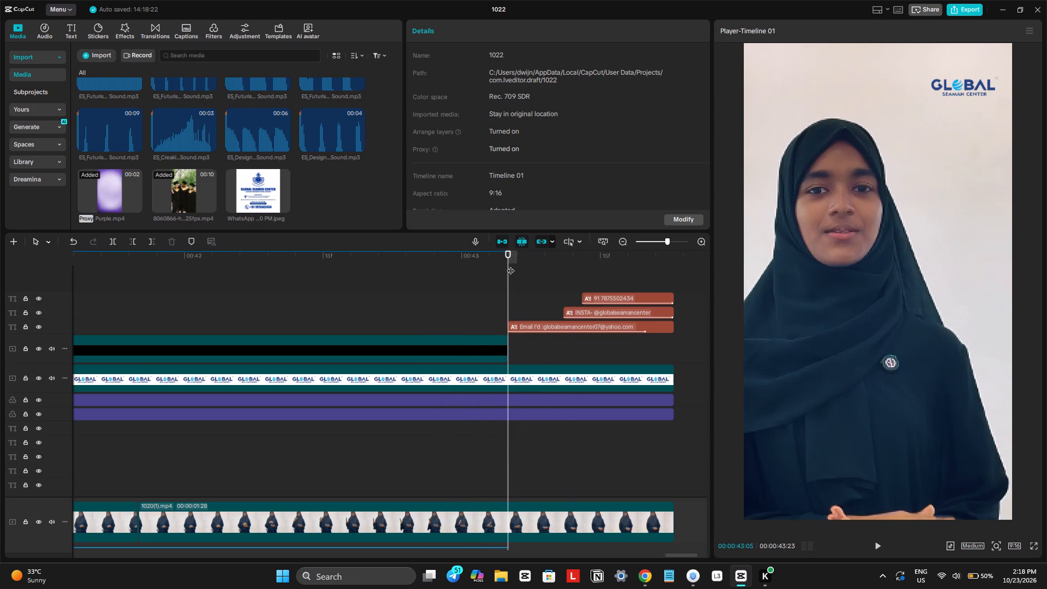
left_click_drag(510, 265, 530, 300)
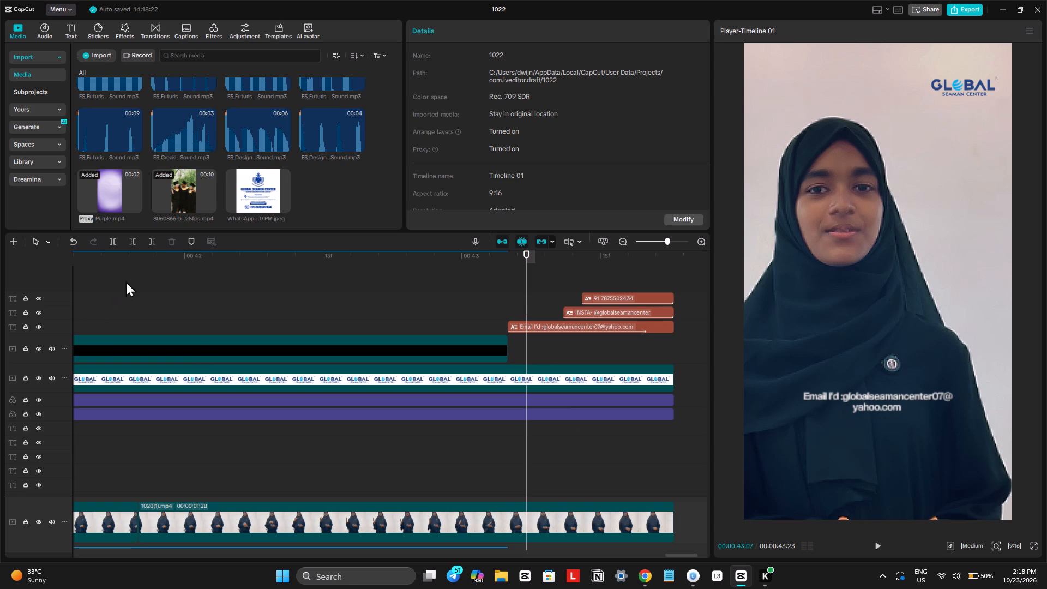
Preview the business card image and copy its company name and tagline lines as text with the Snipping Tool text extractor.
left_click(263, 196)
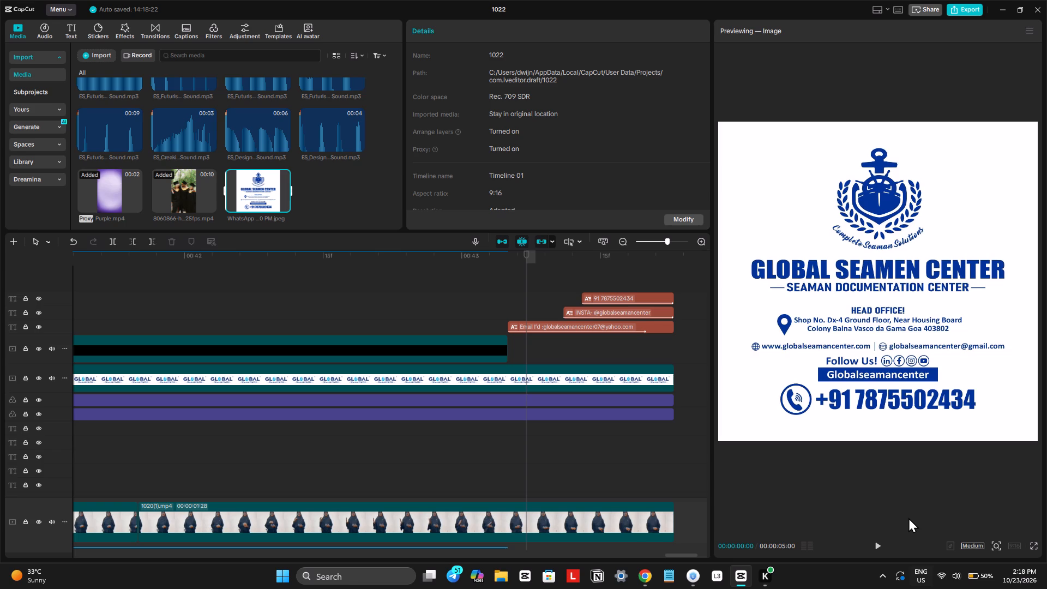
key("shift+super+s")
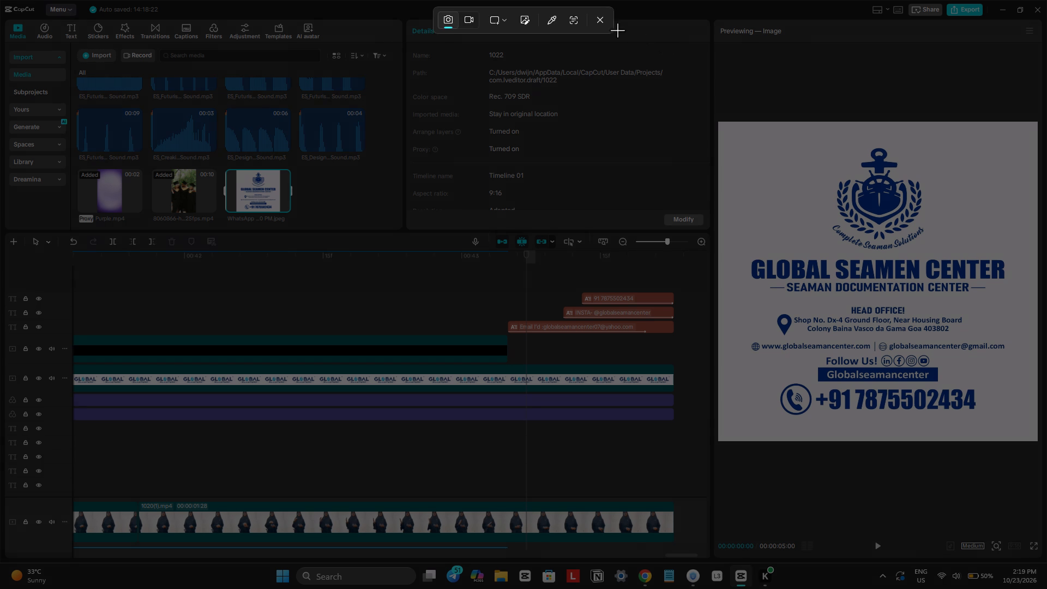
left_click(573, 18)
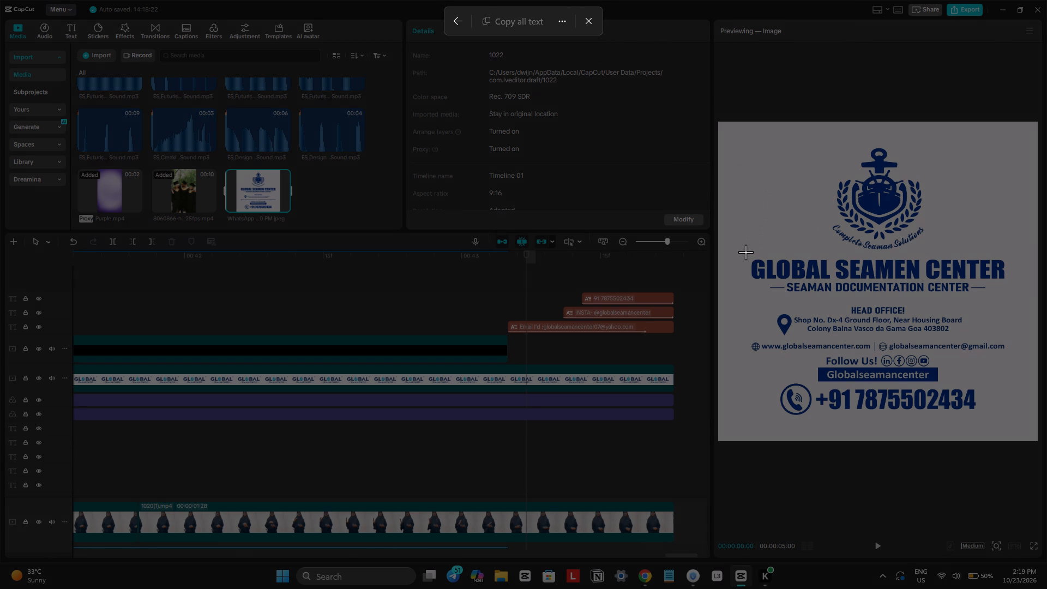
left_click_drag(745, 252, 1021, 302)
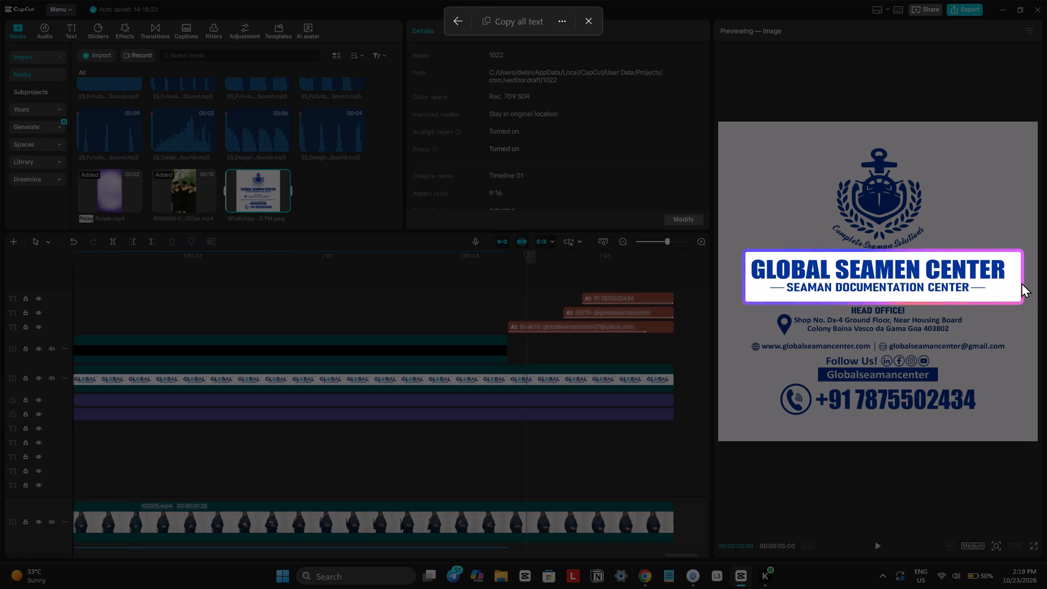
left_click(531, 16)
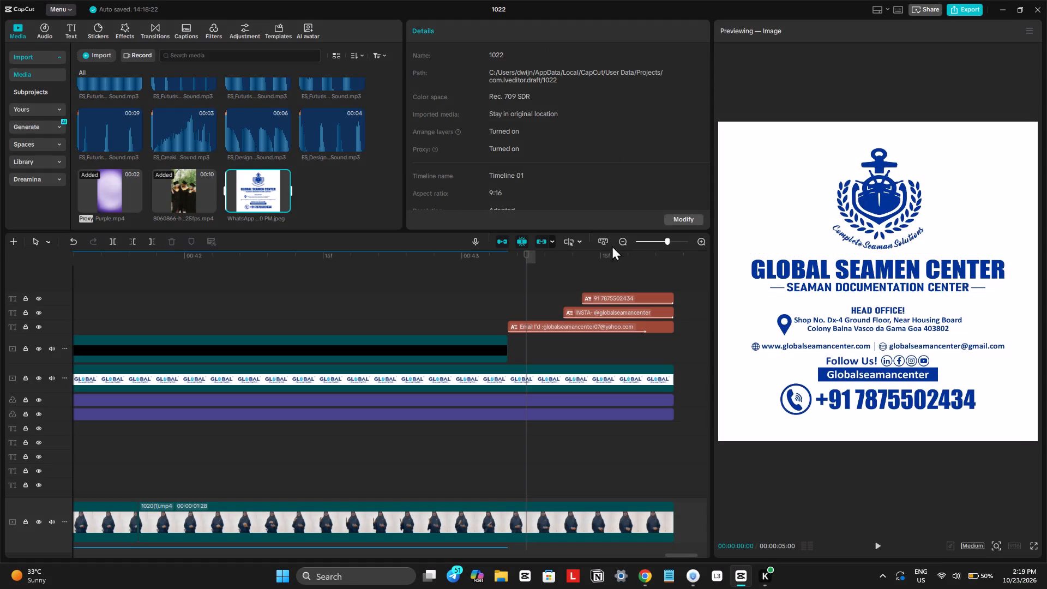
Duplicate the phone number caption so the copy starts at 00:00:43:05.
left_click(593, 300)
key("ctrl+c")
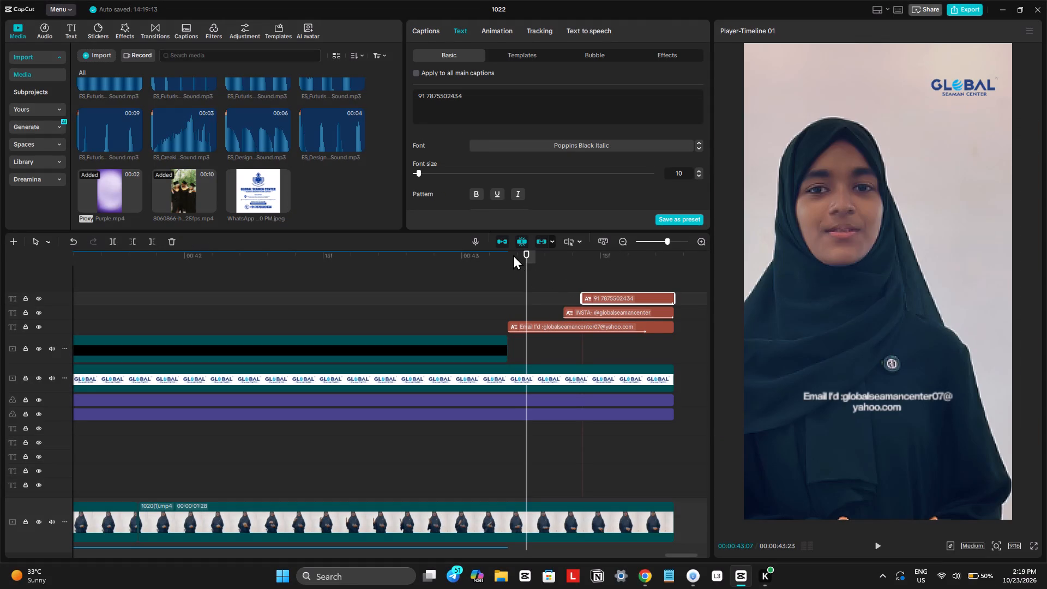
left_click(513, 254)
left_click_drag(512, 253, 508, 259)
key("ctrl+v")
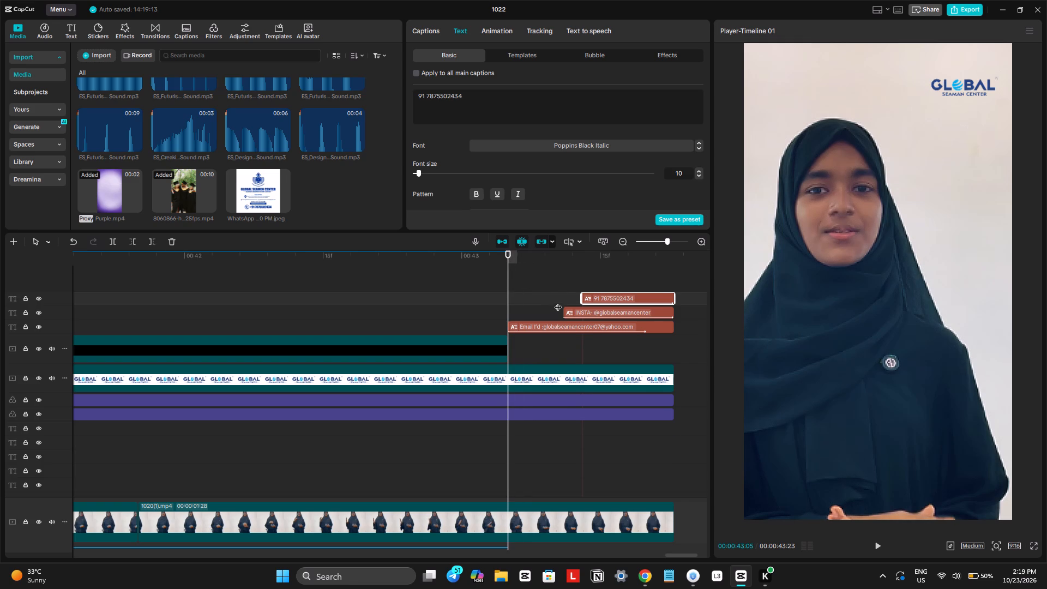
Extend the starts of the Instagram caption and the original phone number caption back to 00:00:43:05.
left_click(575, 326)
left_click_drag(562, 328, 553, 328)
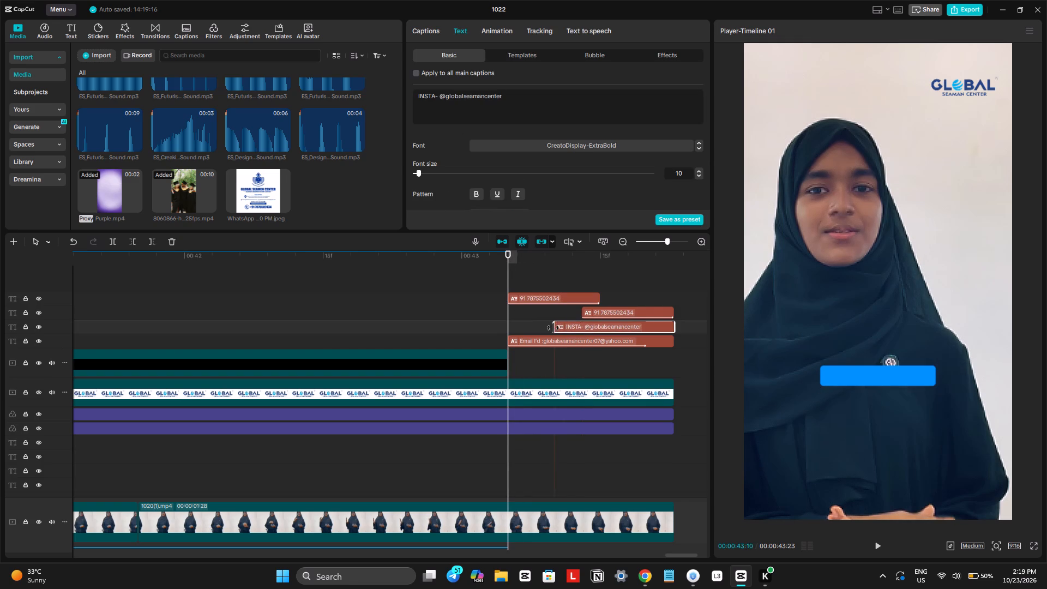
left_click_drag(553, 328, 509, 323)
left_click(587, 311)
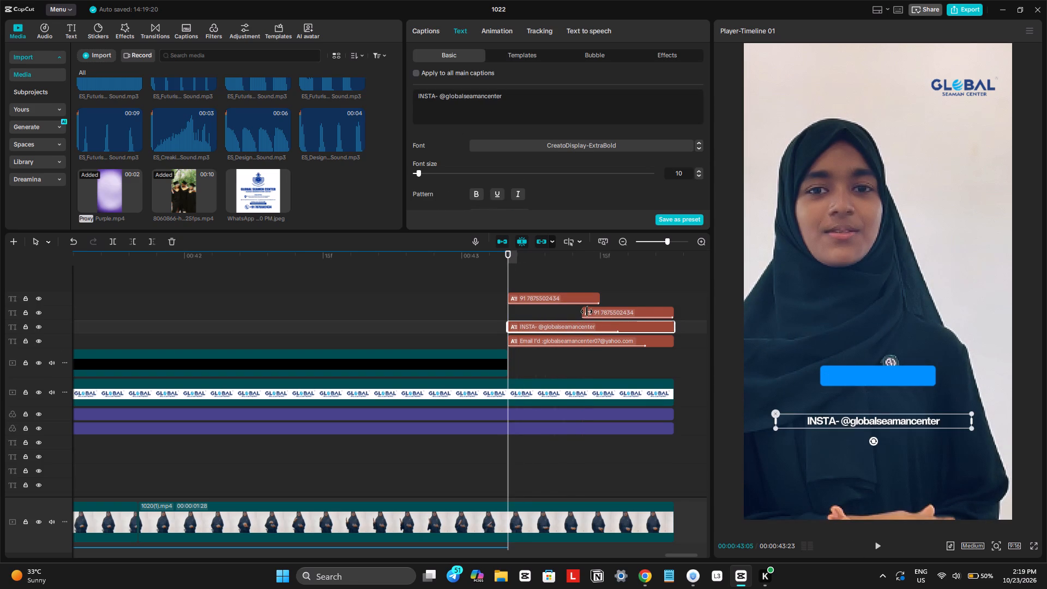
left_click_drag(585, 311, 515, 312)
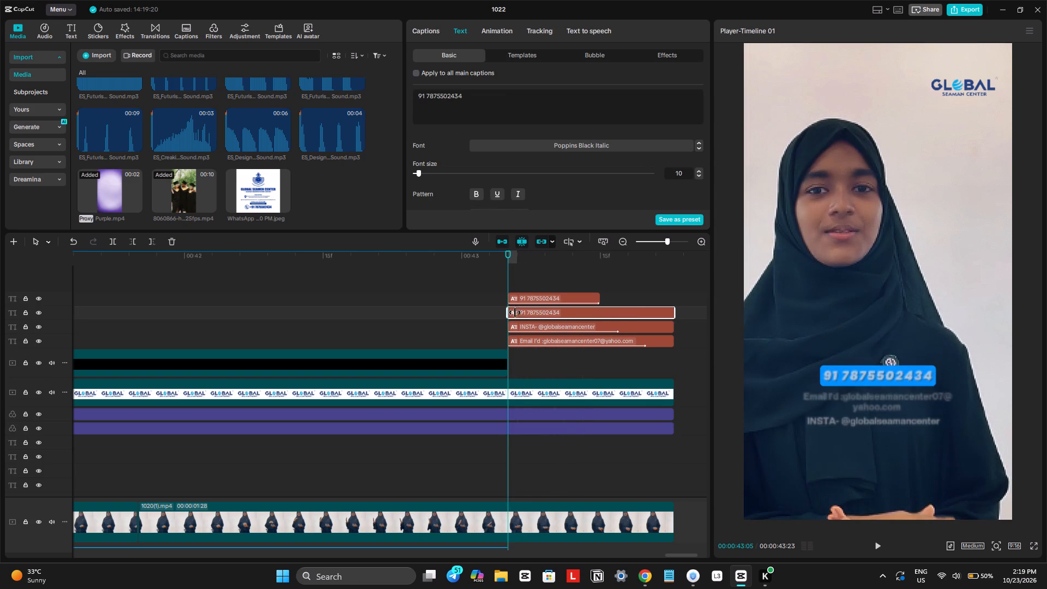
left_click_drag(515, 312, 513, 311)
Replace the duplicated caption's text with "GLOBAL SEAMEN CENTER -" and "SEAMAN DOCUMENTATION CENTER-" on two lines.
left_click(541, 298)
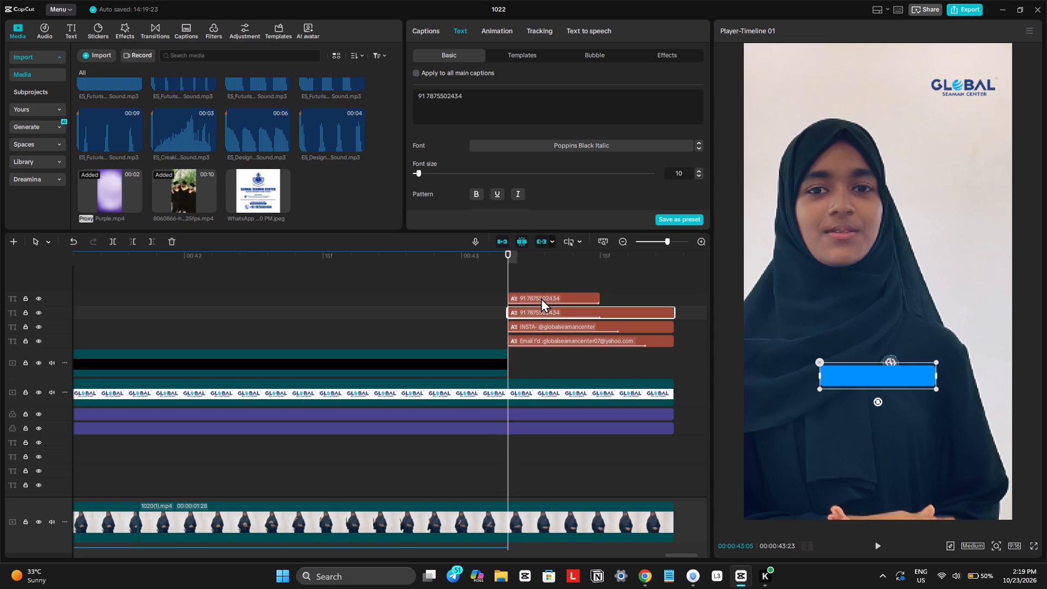
left_click_drag(464, 101, 389, 97)
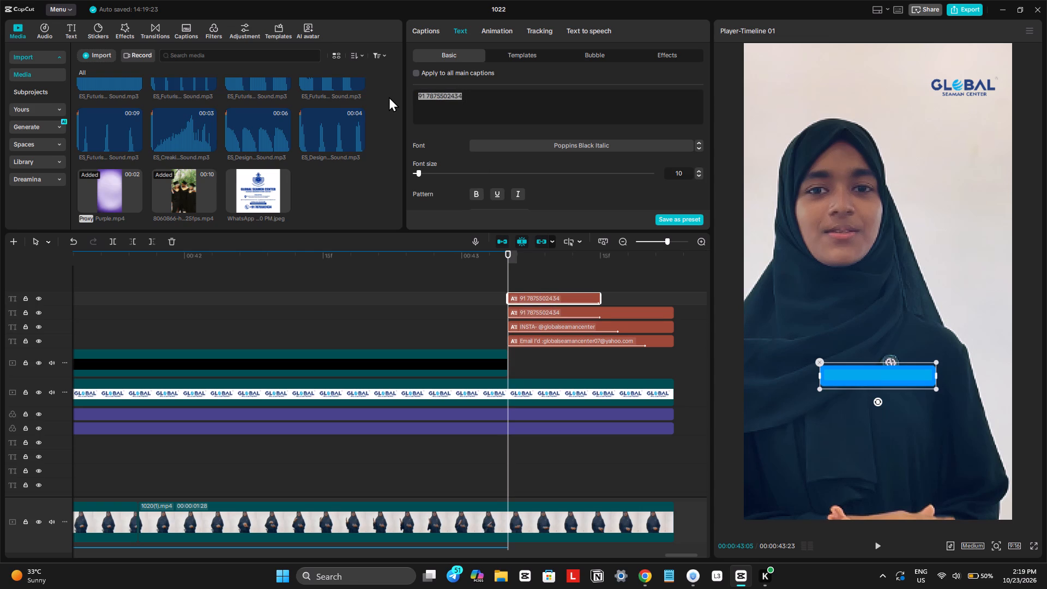
key("ctrl+v")
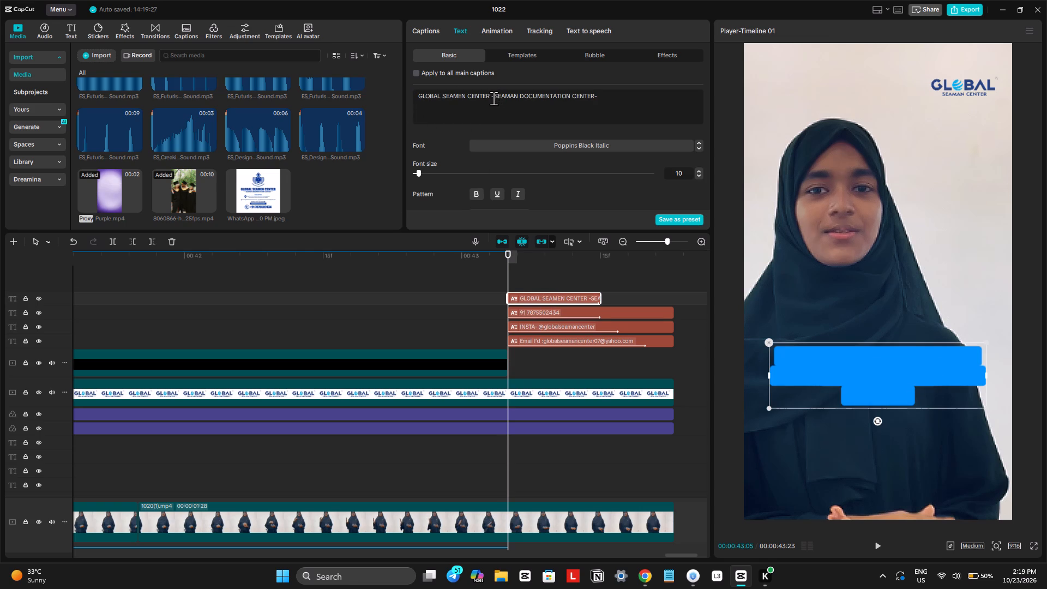
left_click(494, 98)
key("Return")
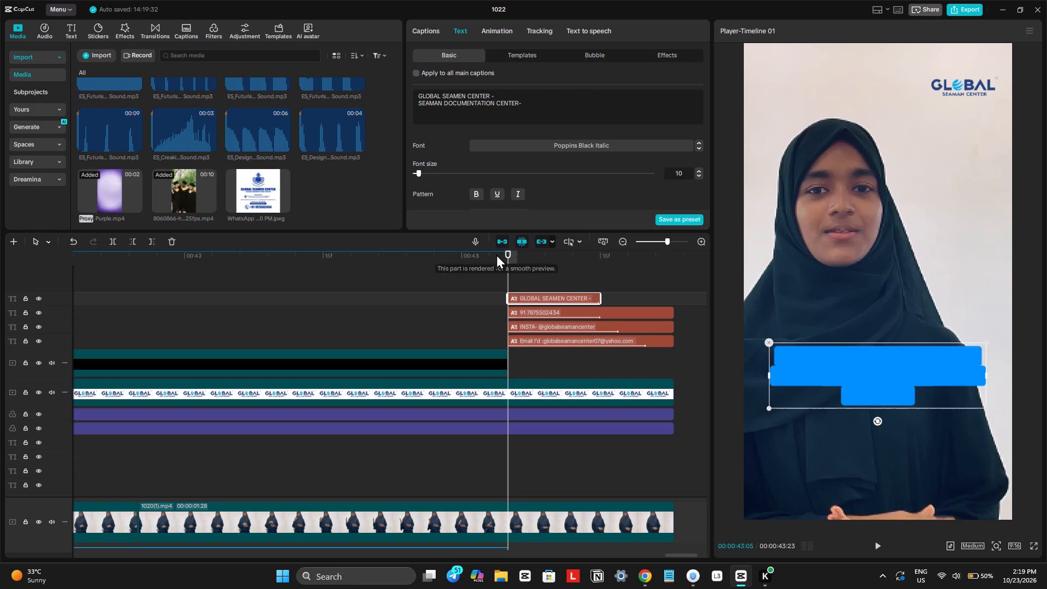
Set the In animation of all four closing captions to None.
left_click_drag(546, 284, 555, 341)
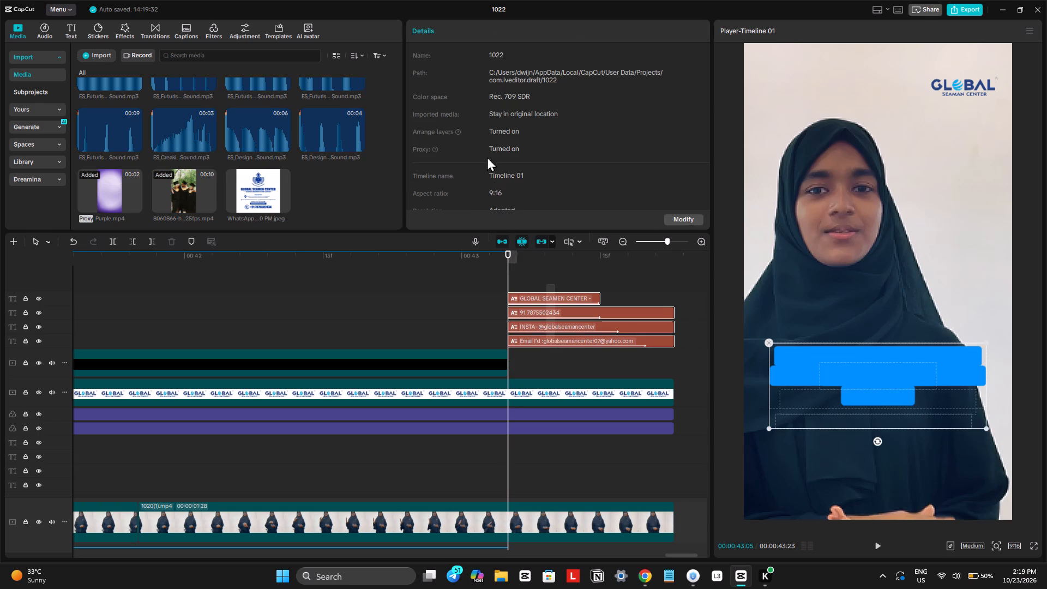
left_click(493, 29)
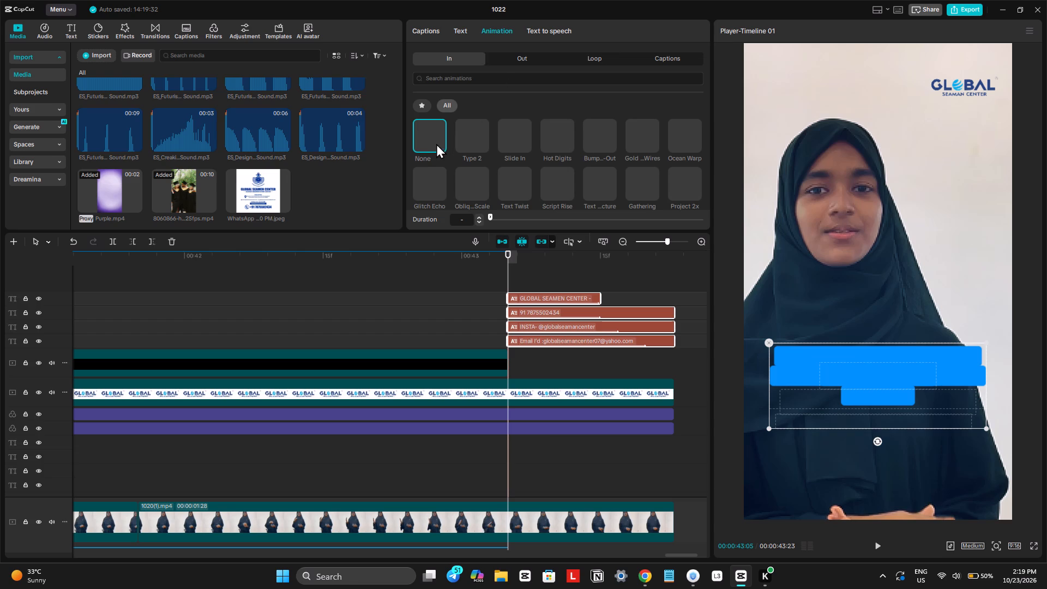
left_click(429, 140)
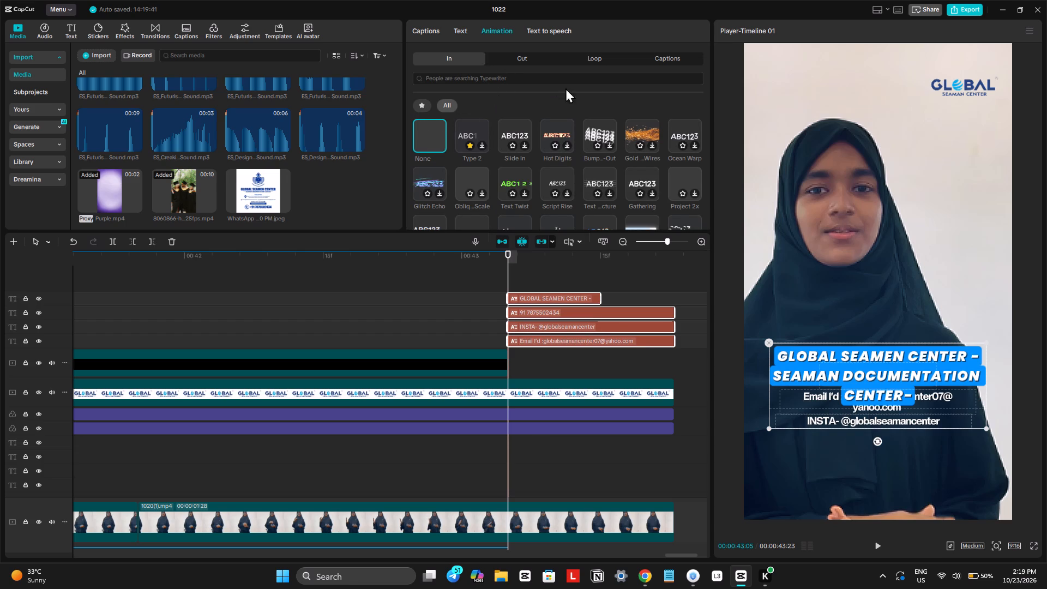
left_click(660, 60)
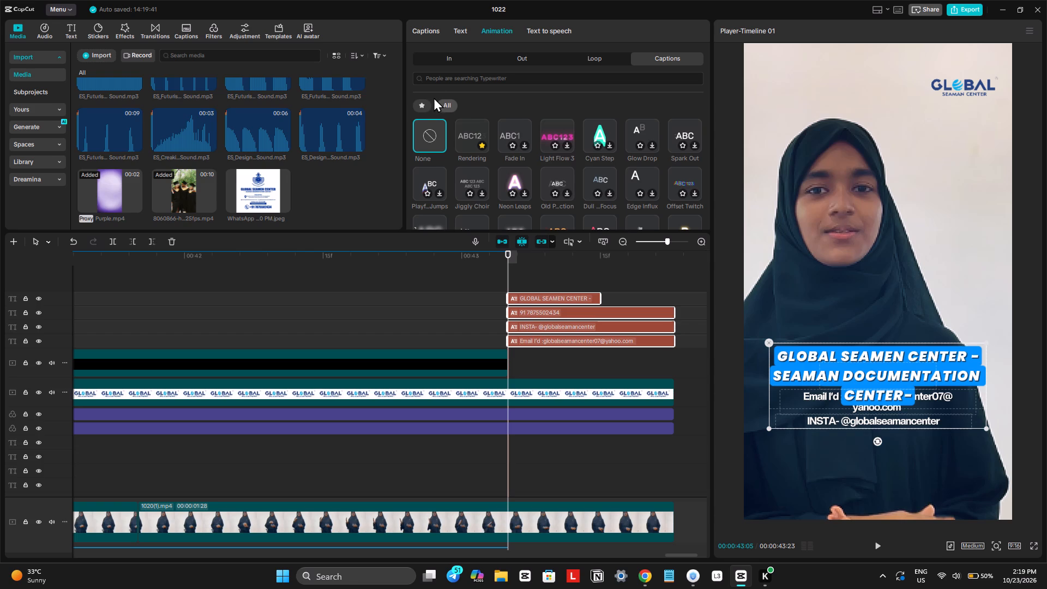
left_click(455, 57)
left_click(433, 139)
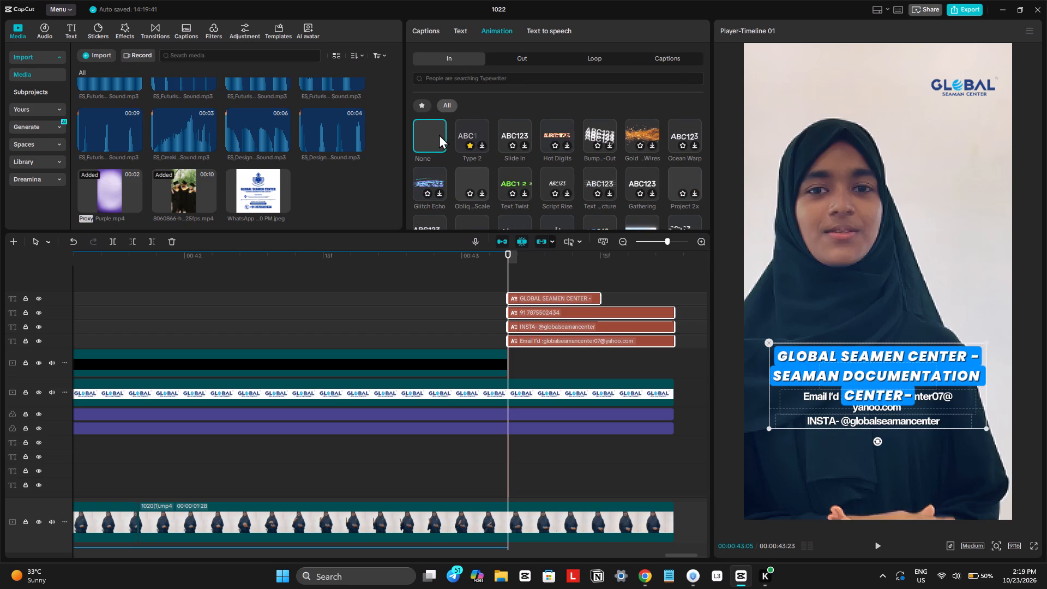
left_click(422, 106)
left_click(432, 136)
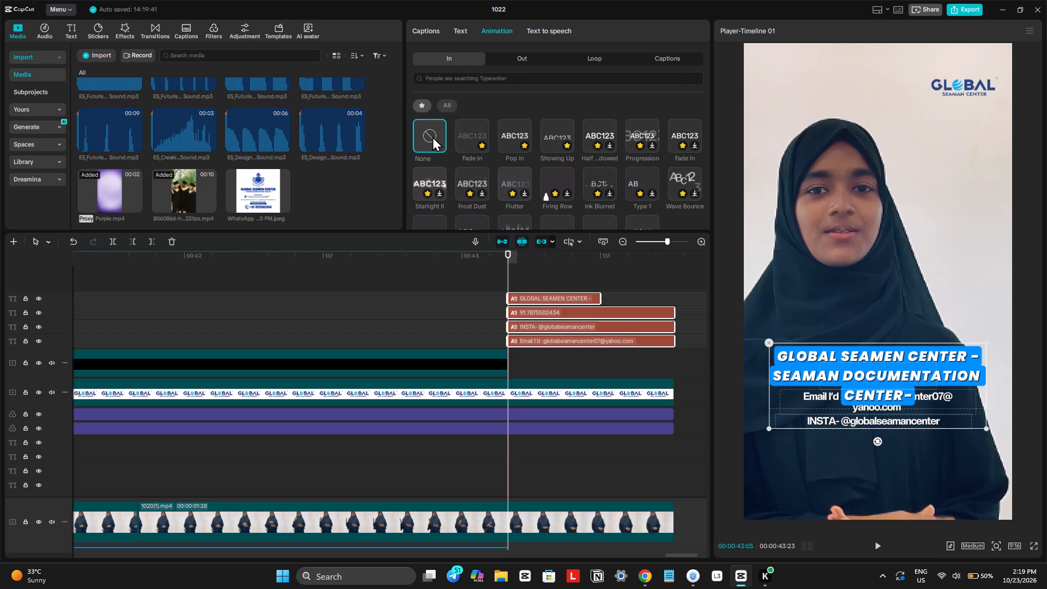
Move the company name caption up in the frame, over the speaker's lower face and well above the phone number, at 00:00:43:09.
left_click(502, 271)
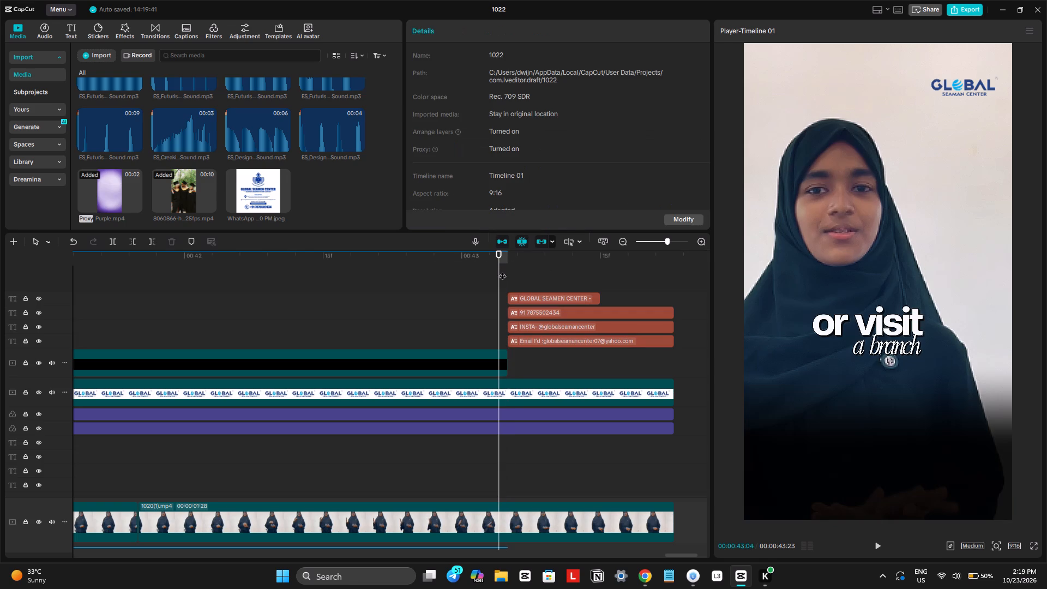
key("space")
left_click(518, 264)
left_click_drag(518, 264, 532, 269)
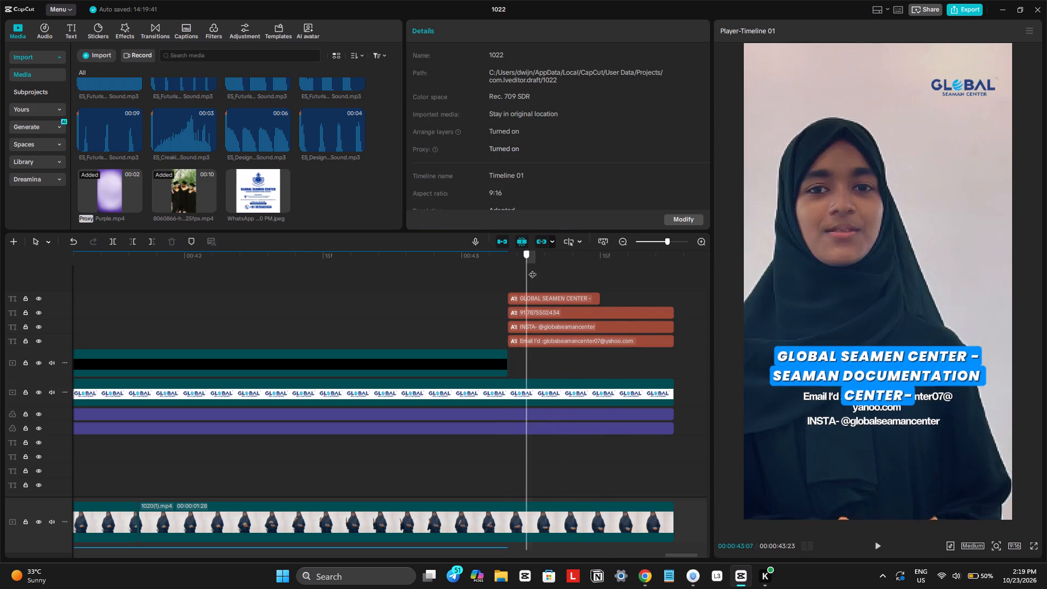
left_click_drag(532, 269, 545, 275)
left_click_drag(852, 370, 843, 301)
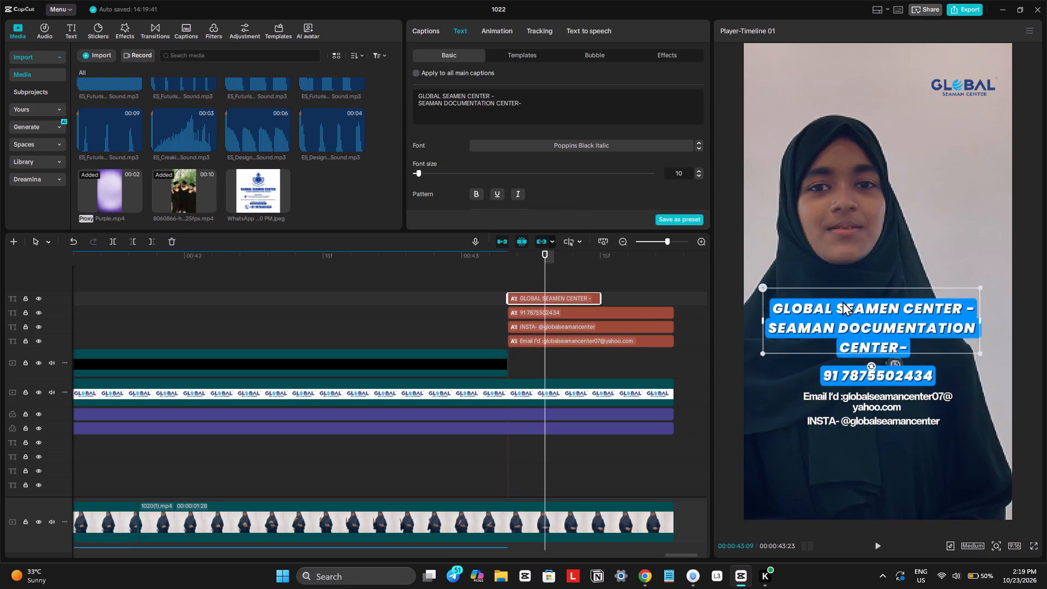
left_click_drag(843, 301, 851, 233)
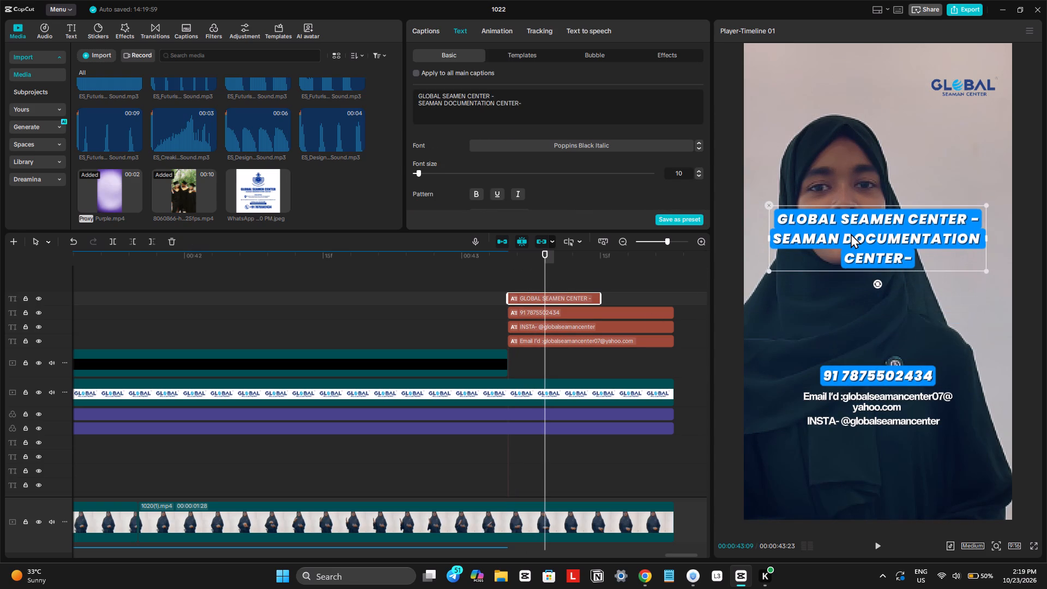
Turn off the blue background of the company name caption.
left_click(587, 147)
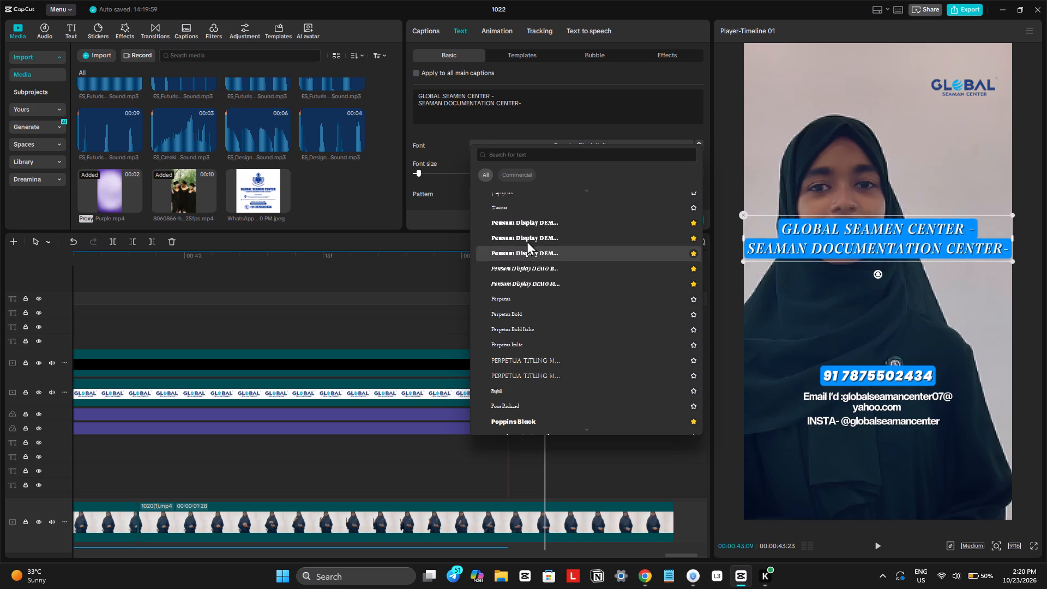
left_click(457, 196)
scroll(468, 208, "down", 9)
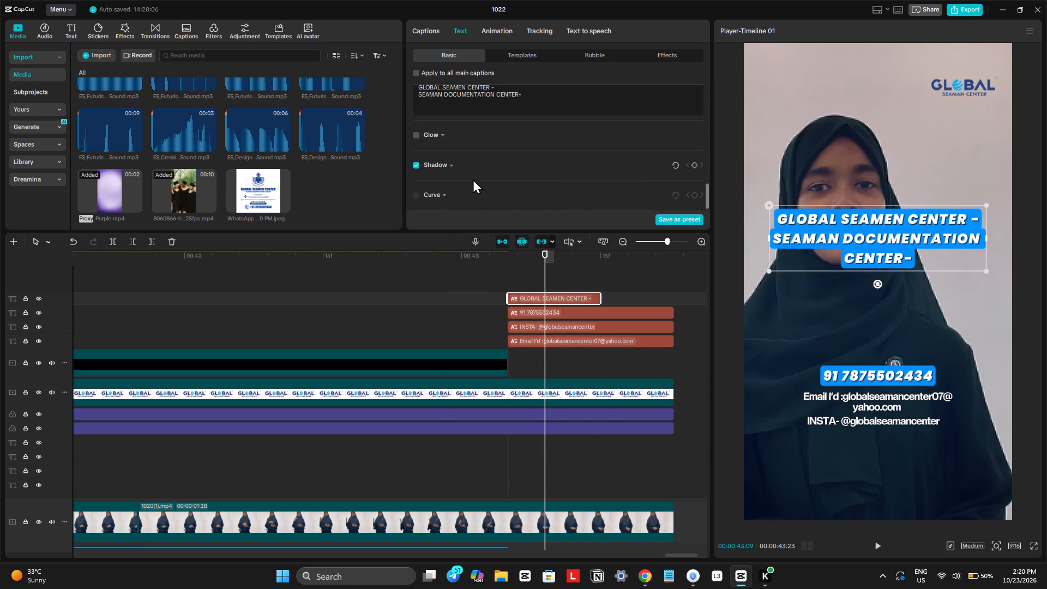
scroll(473, 179, "down", 2)
scroll(425, 169, "up", 2)
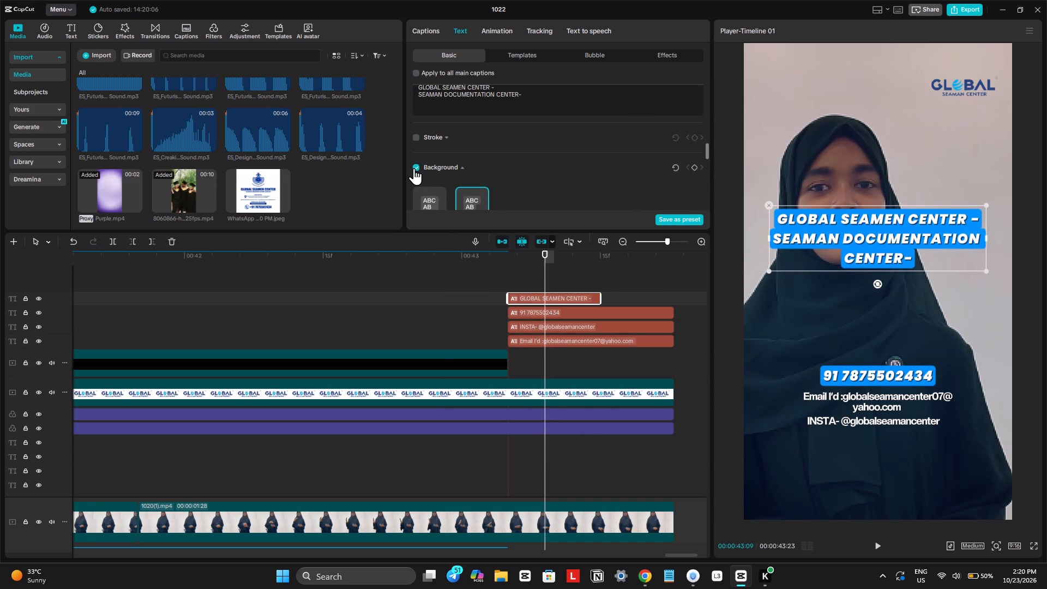
left_click(414, 168)
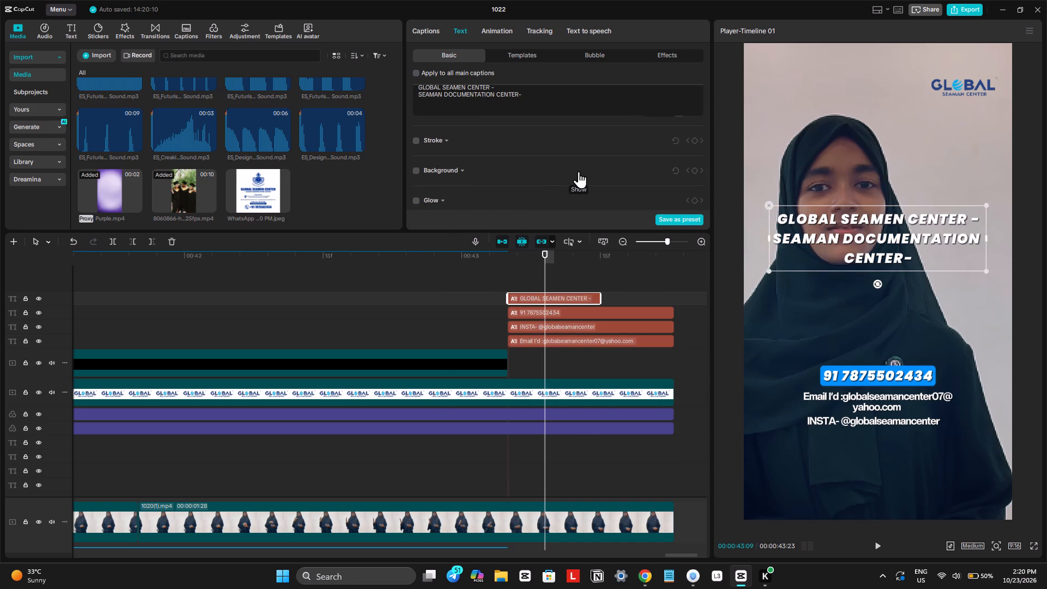
Play back the closing contact section from the main clip's keyframe at 00:00:43:05.
left_click(533, 396)
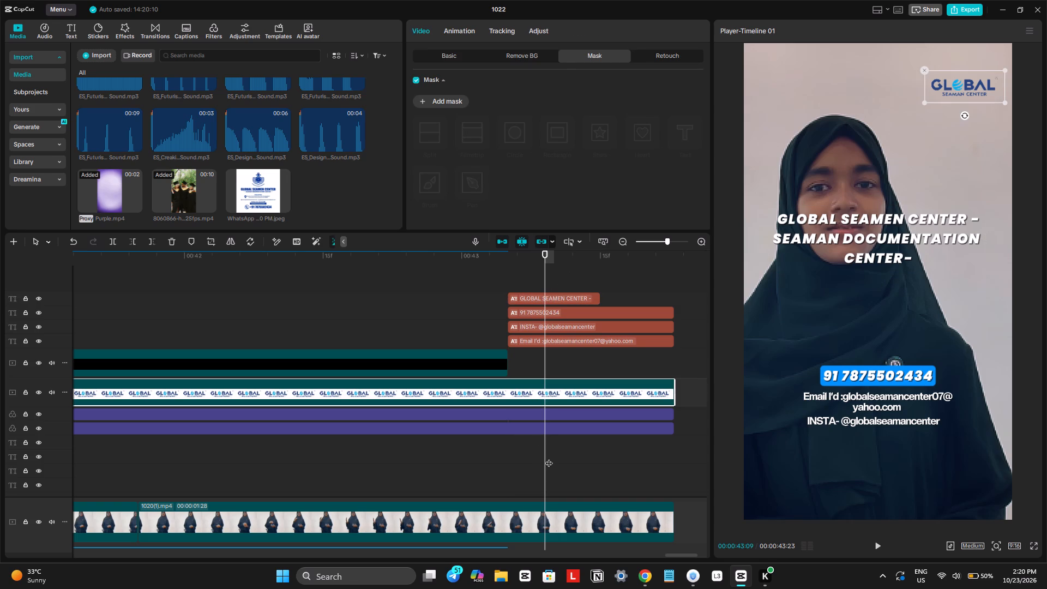
left_click(544, 521)
left_click(562, 525)
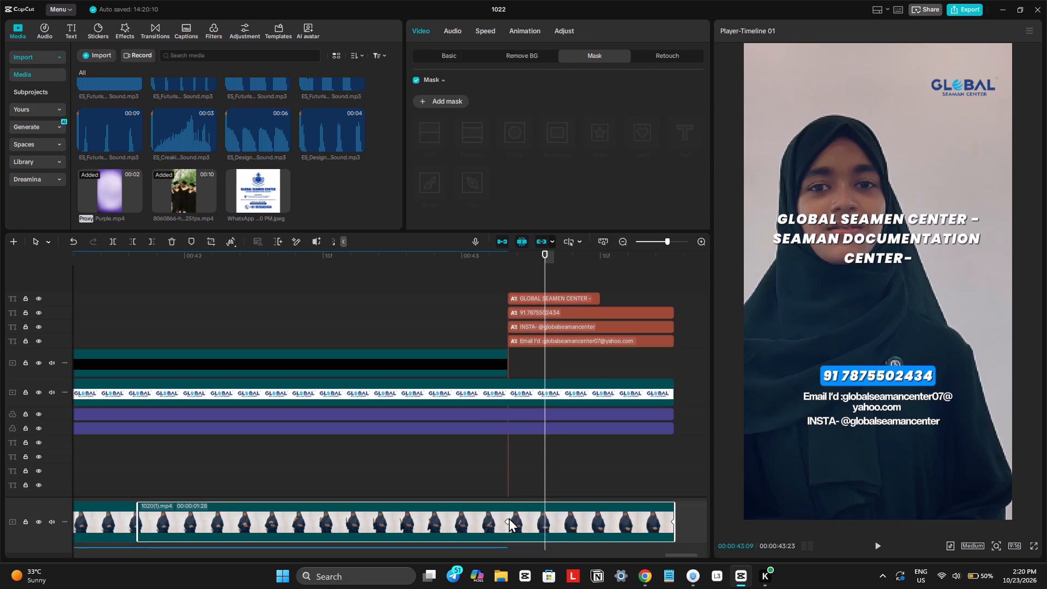
left_click_drag(508, 519, 504, 525)
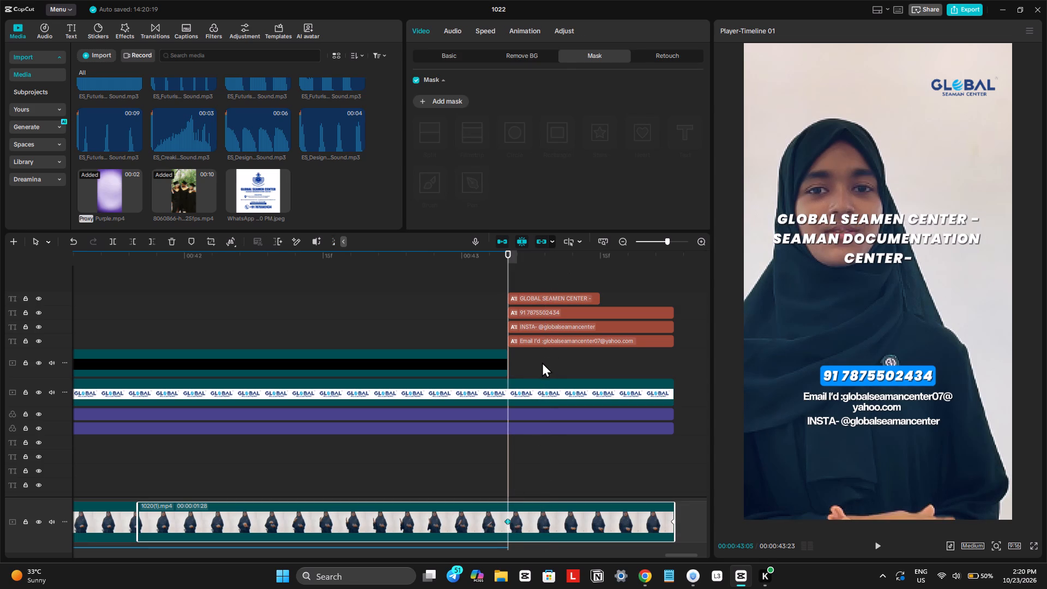
key("space")
key("space")
Extend the end of the company name caption to the end of the video, level with the other three closing captions.
left_click(563, 294)
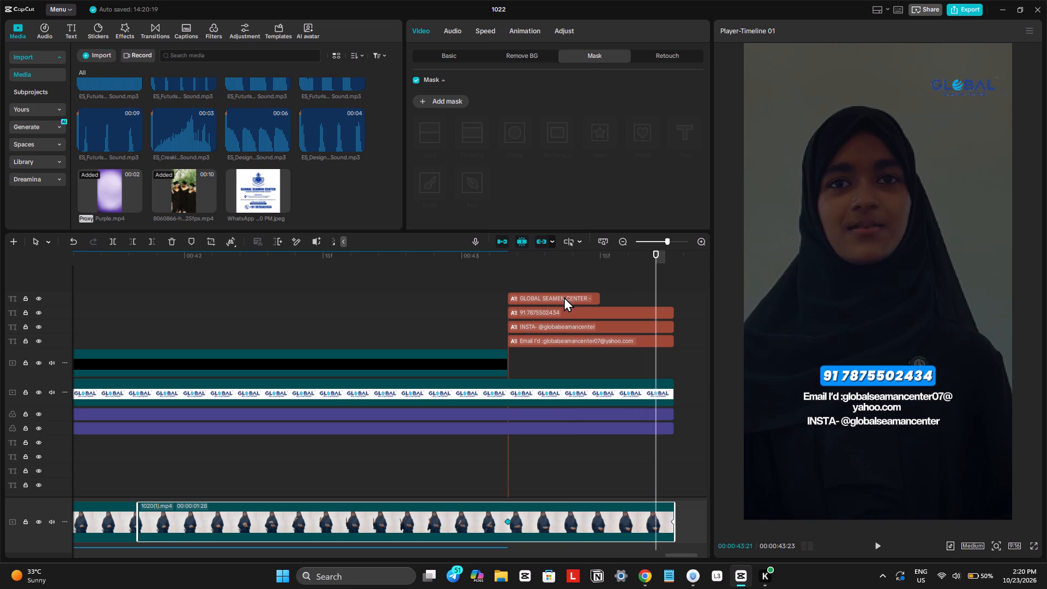
left_click_drag(598, 298, 644, 318)
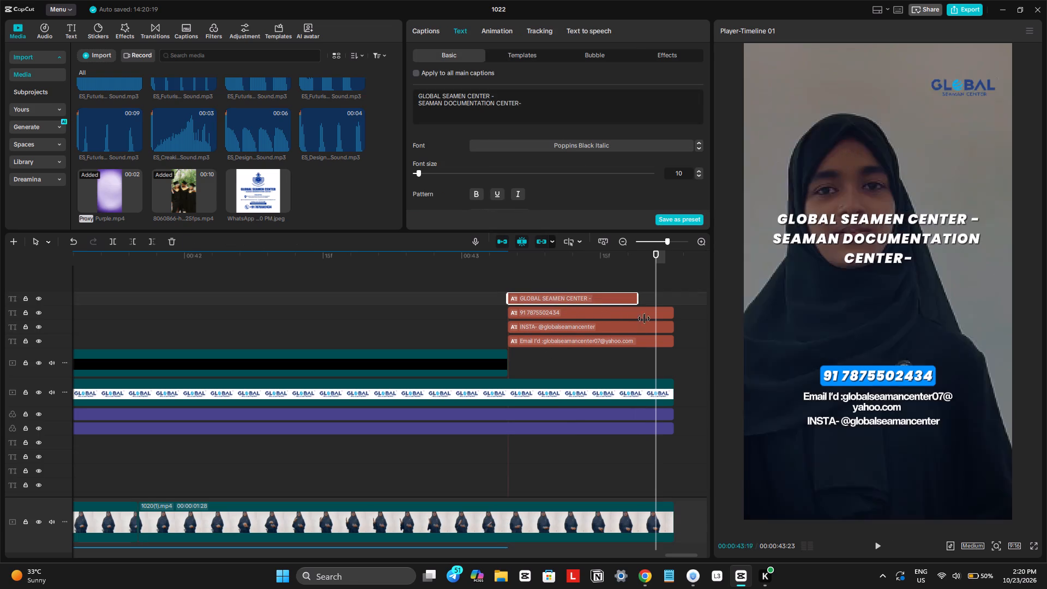
left_click_drag(644, 318, 671, 356)
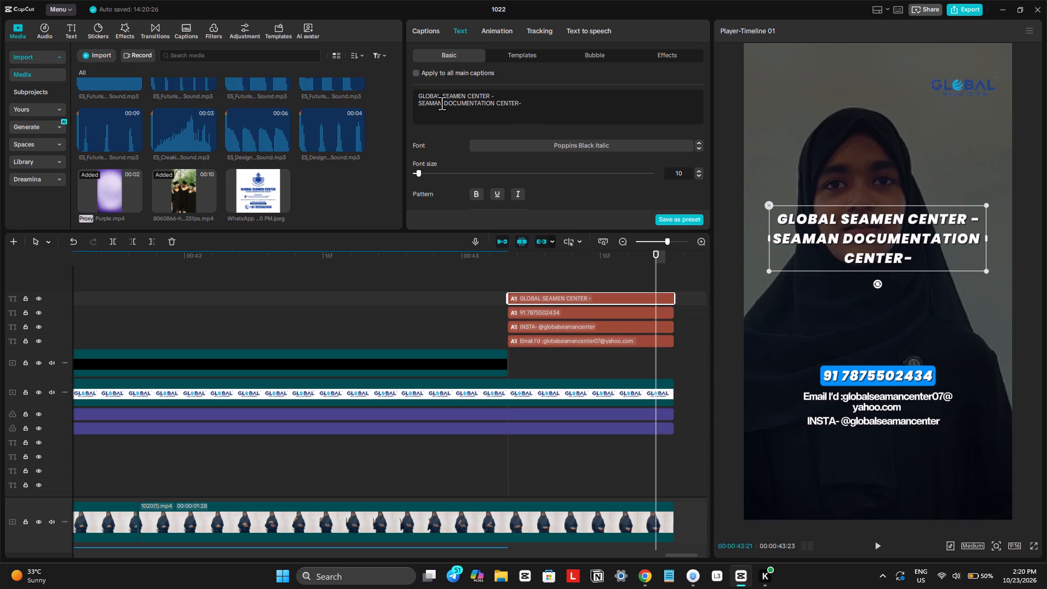
Delete the second line and the trailing dash from the company name caption, leaving "GLOBAL SEAMEN CENTER".
left_click_drag(418, 103, 534, 103)
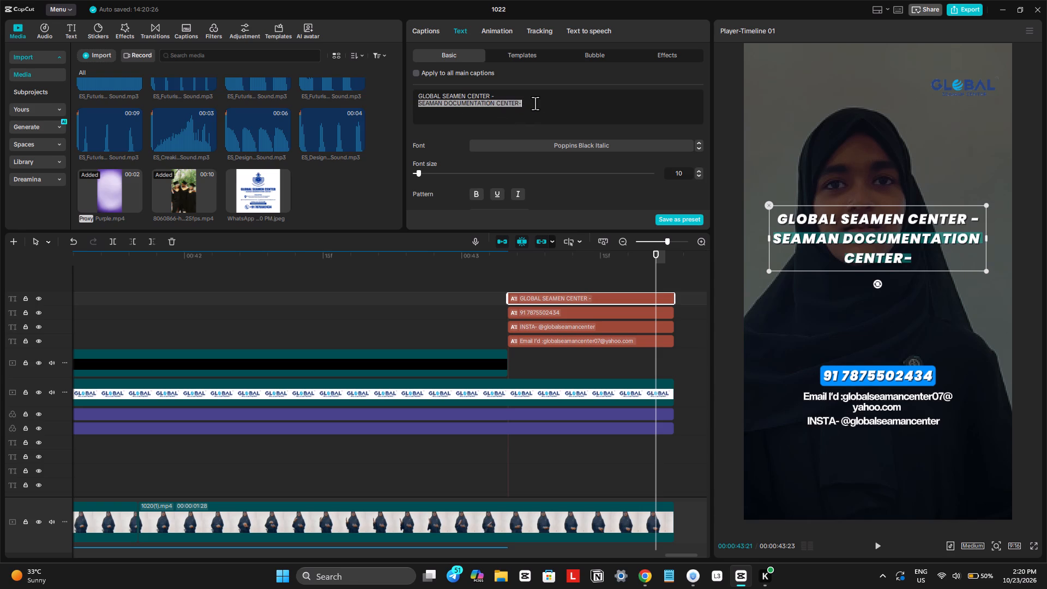
key("BackSpace")
key("BackSpace")
key("BackSpace")
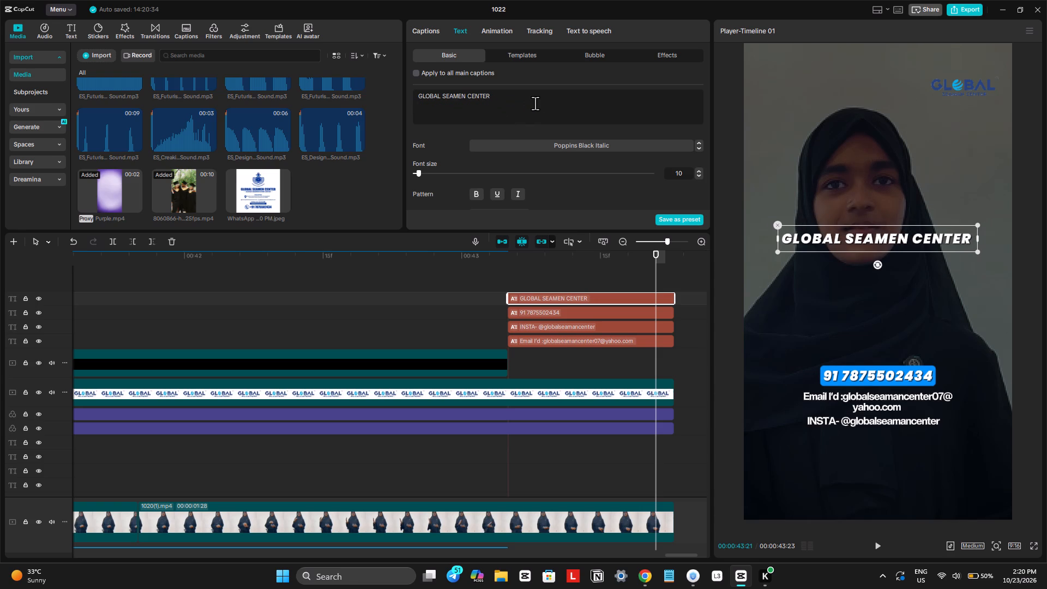
Change the font of the "GLOBAL SEAMEN CENTER" caption to Impact.
left_click(569, 142)
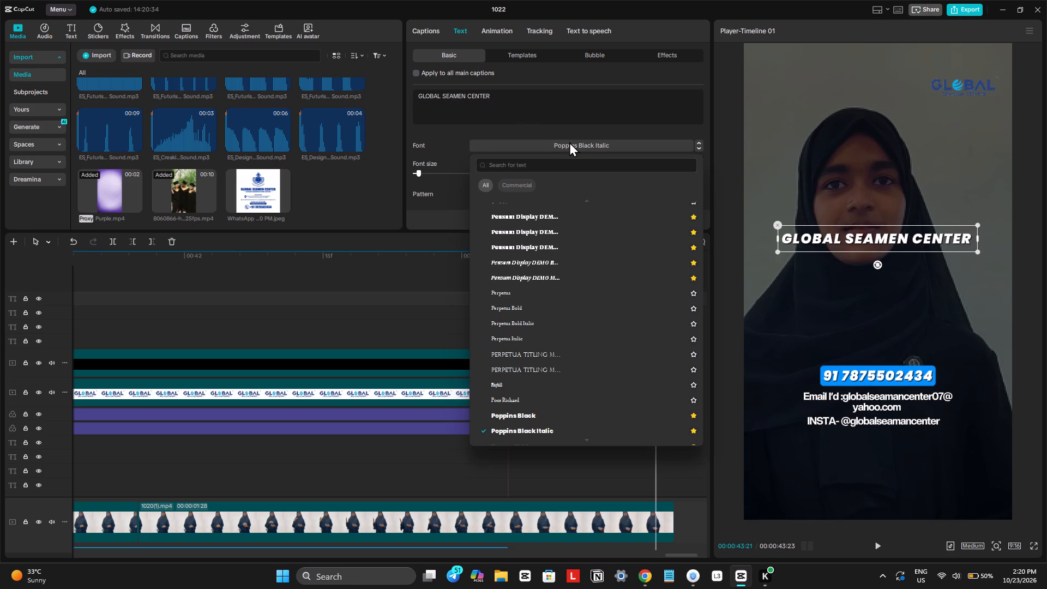
scroll(538, 347, "up", 1)
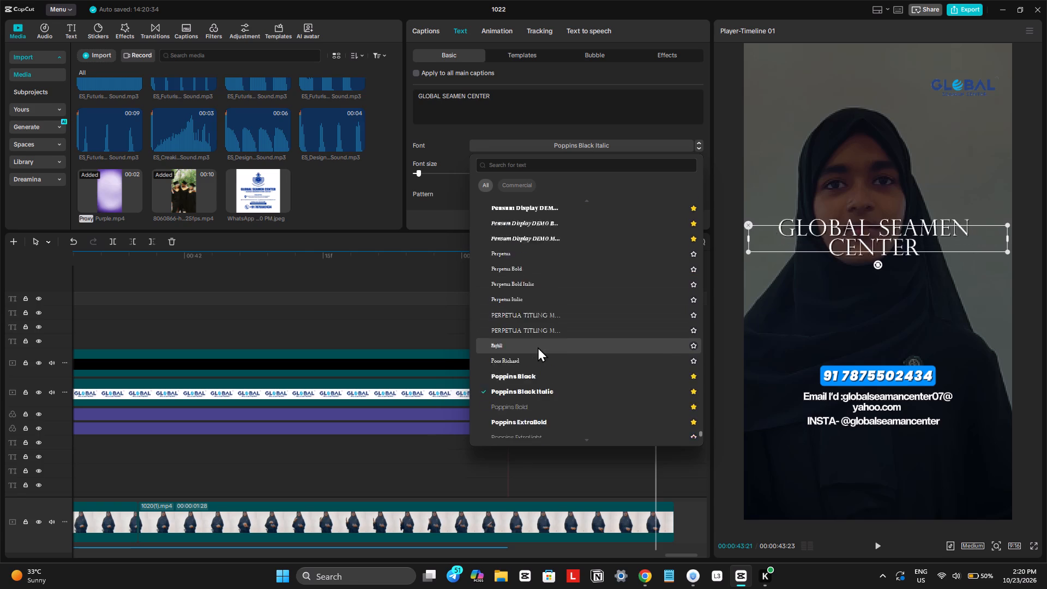
scroll(538, 347, "up", 2)
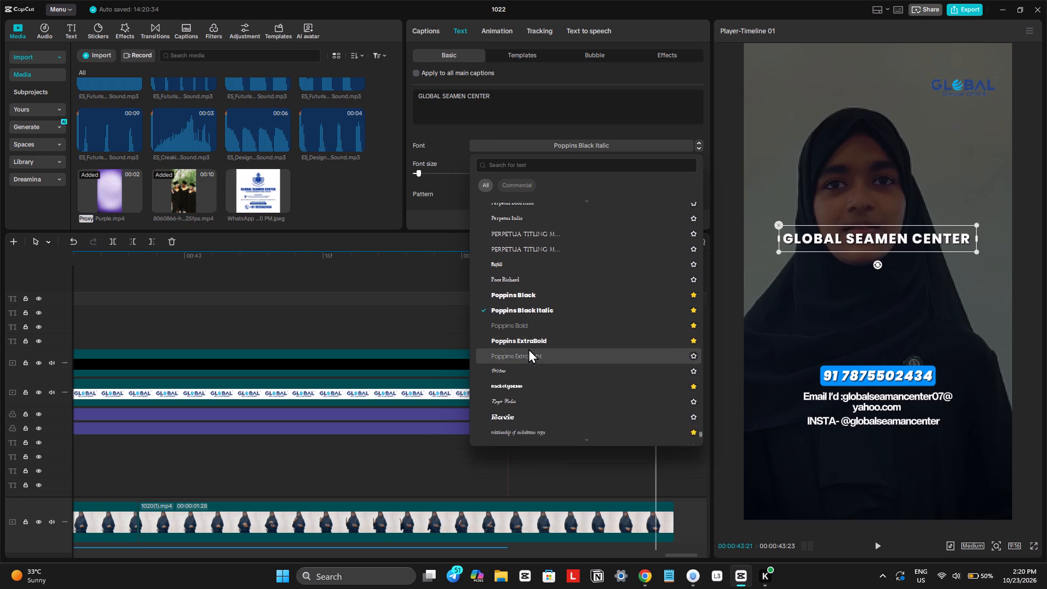
scroll(528, 348, "up", 16)
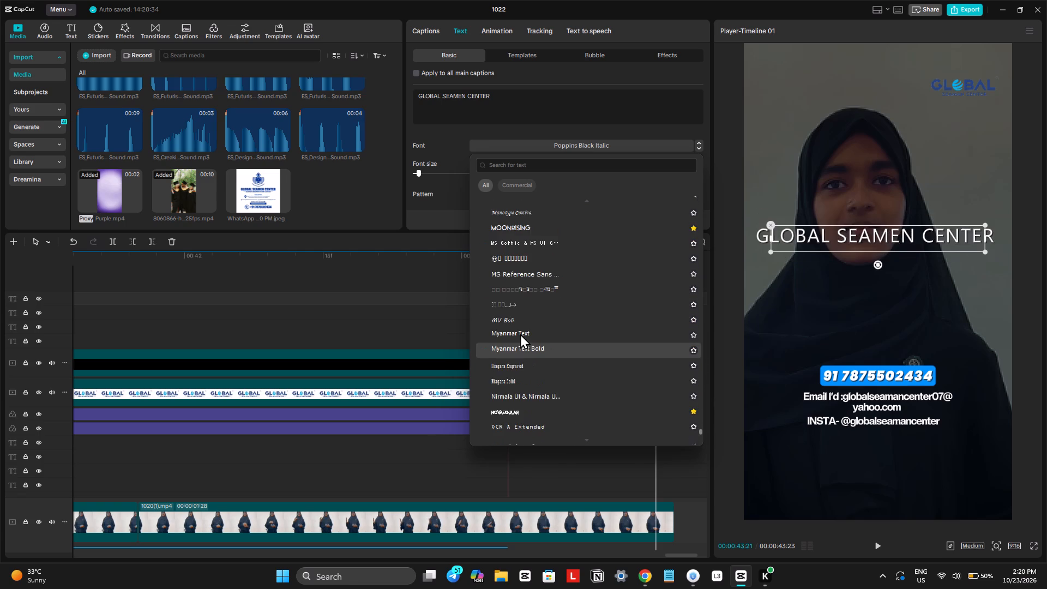
scroll(520, 334, "up", 20)
scroll(520, 334, "up", 20)
scroll(520, 334, "up", 20)
scroll(521, 332, "up", 7)
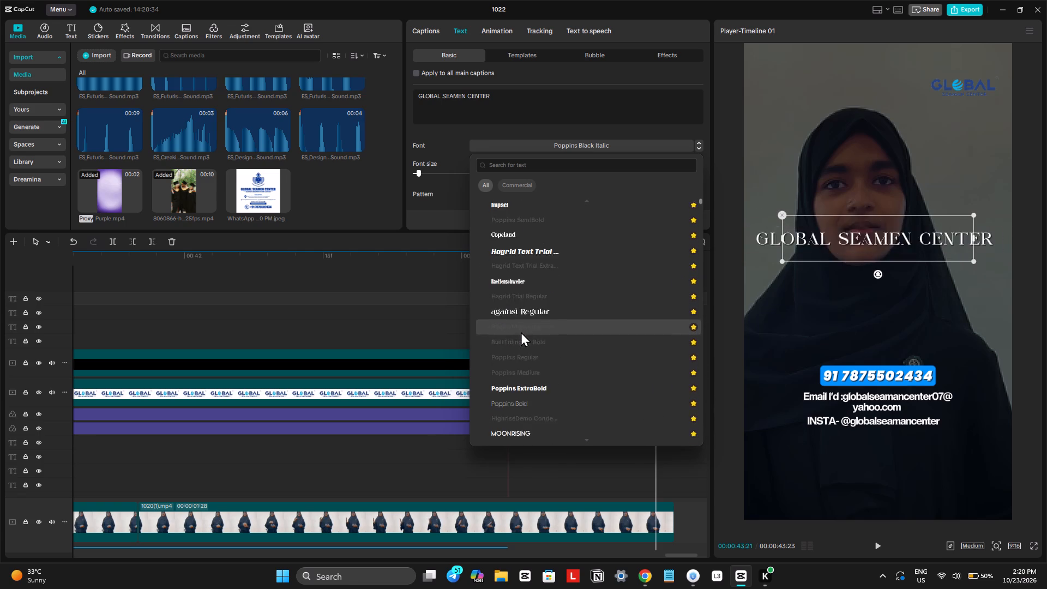
scroll(521, 332, "up", 1)
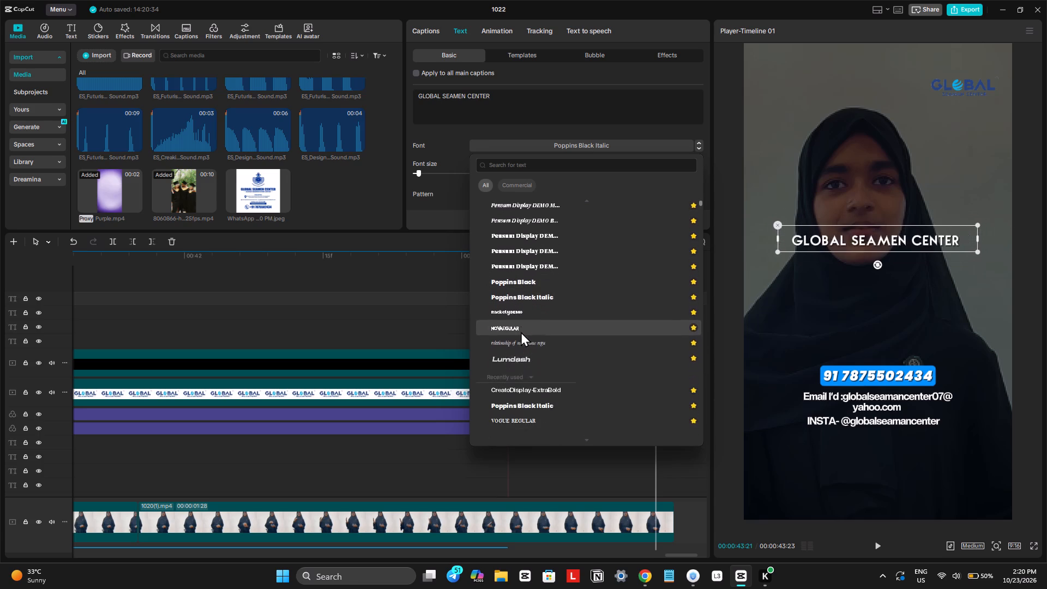
scroll(521, 332, "up", 1)
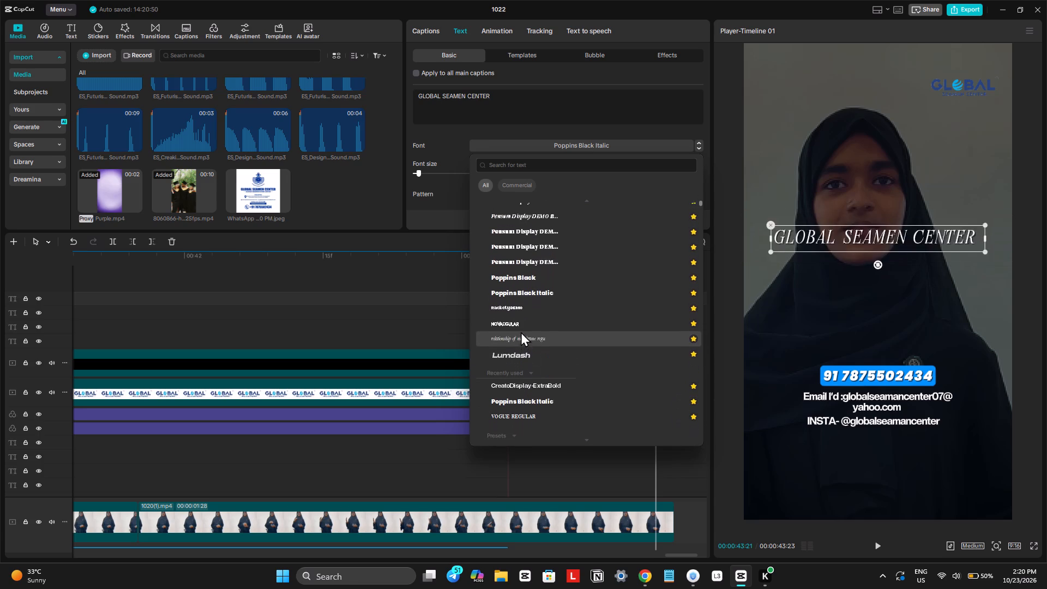
scroll(521, 332, "up", 2)
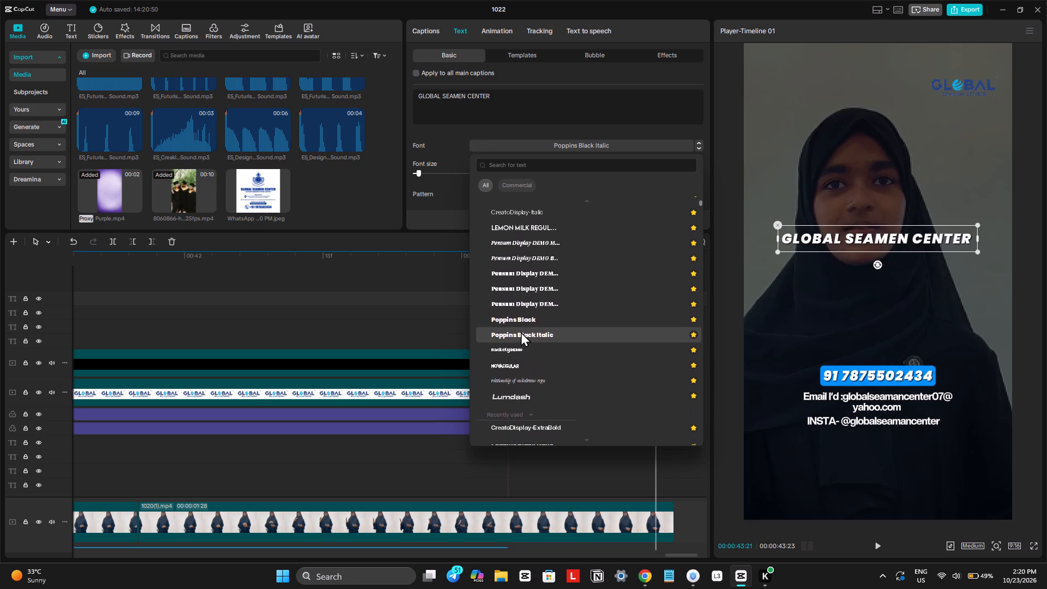
scroll(521, 332, "up", 2)
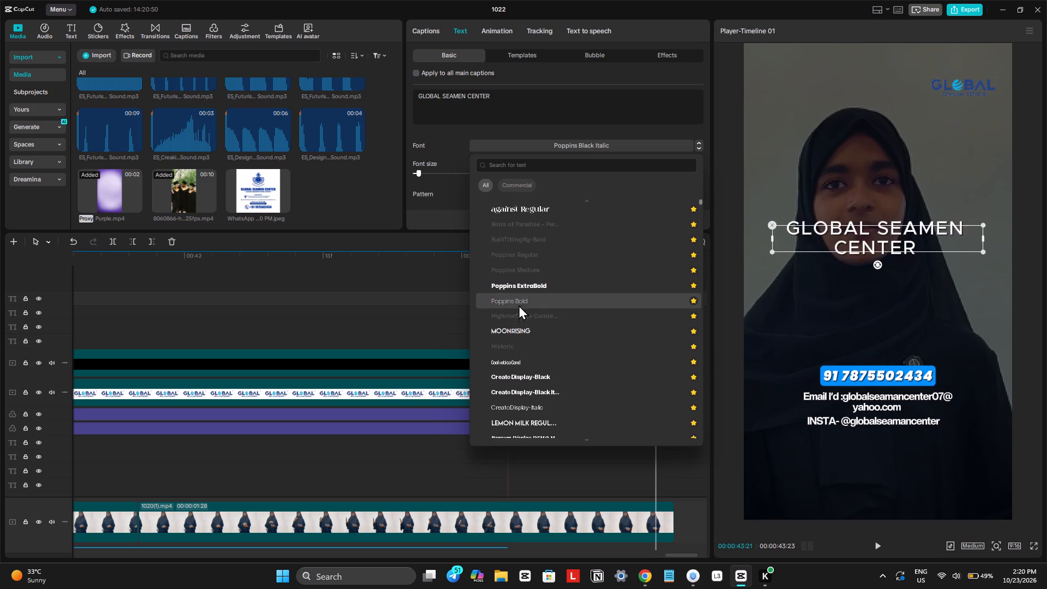
scroll(517, 291, "up", 1)
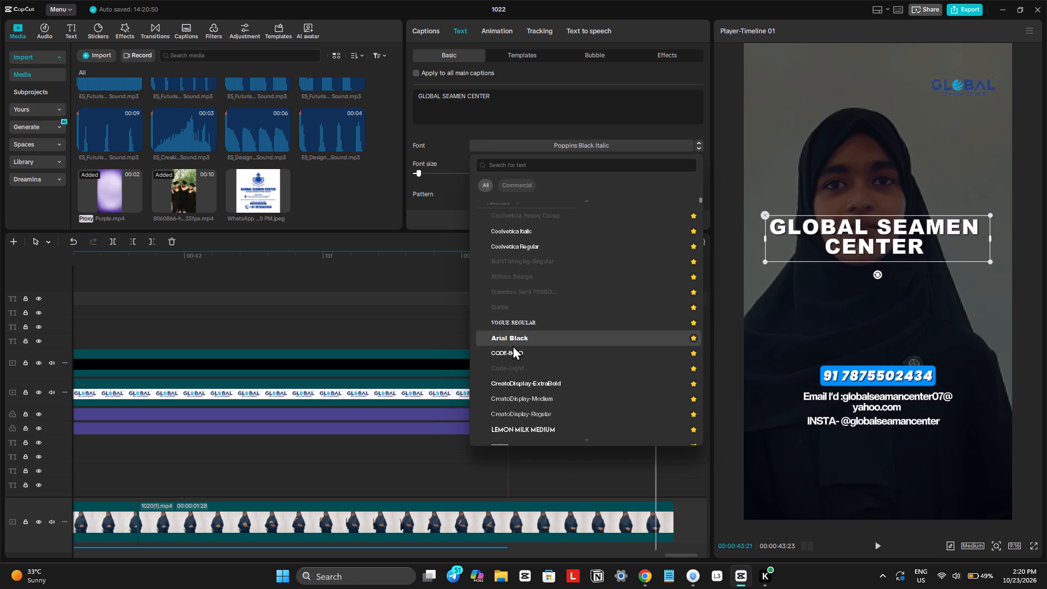
scroll(513, 345, "up", 1)
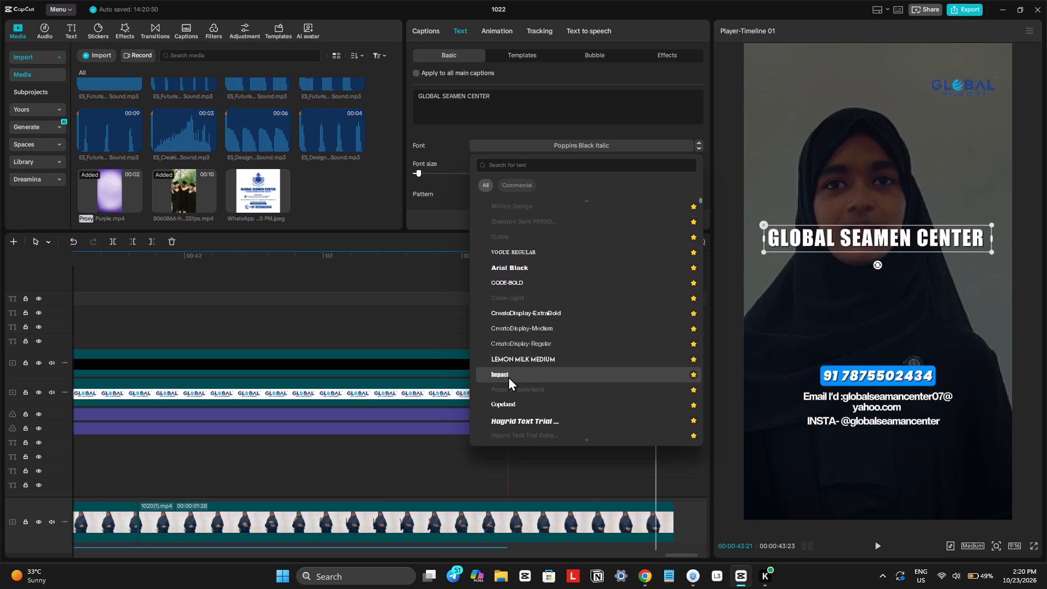
left_click(508, 376)
Move the company name caption slightly higher over the speaker's face and scale it down a little.
scroll(508, 374, "up", 1)
scroll(554, 319, "up", 1)
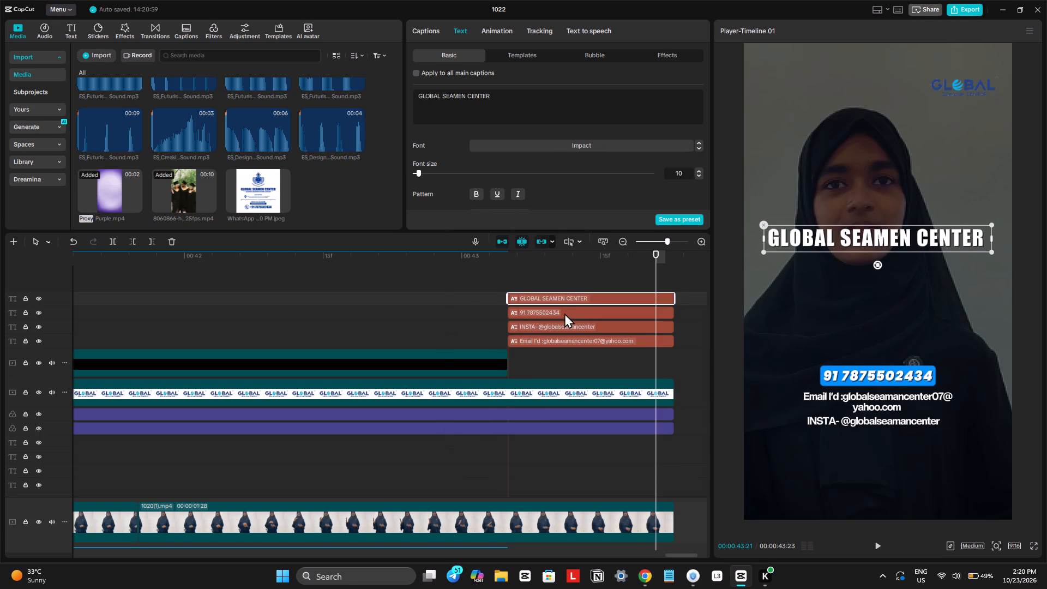
scroll(564, 313, "up", 1)
scroll(829, 236, "up", 1)
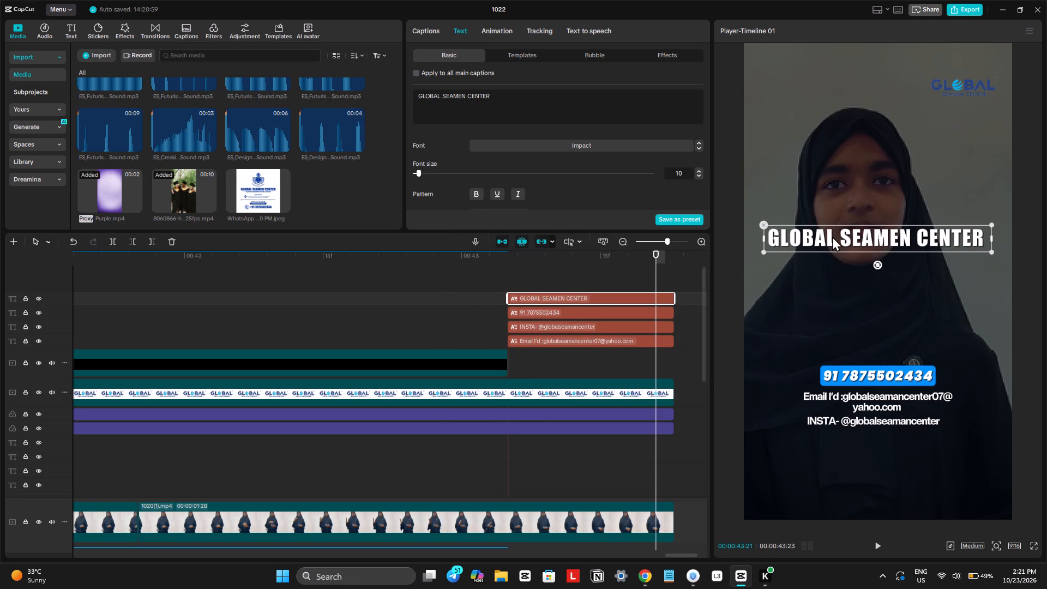
left_click_drag(833, 236, 839, 212)
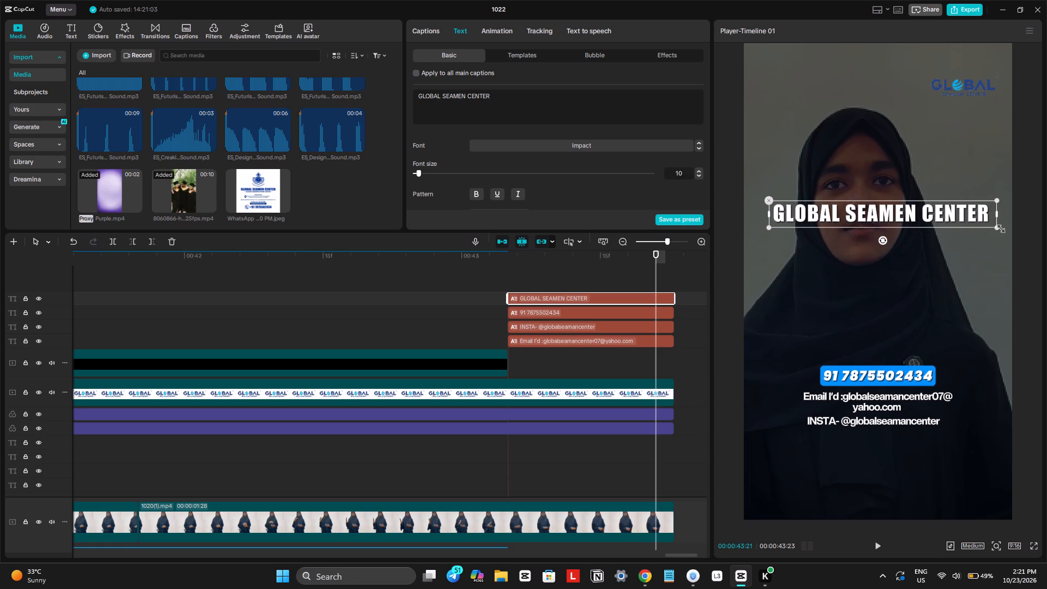
left_click_drag(998, 227, 977, 212)
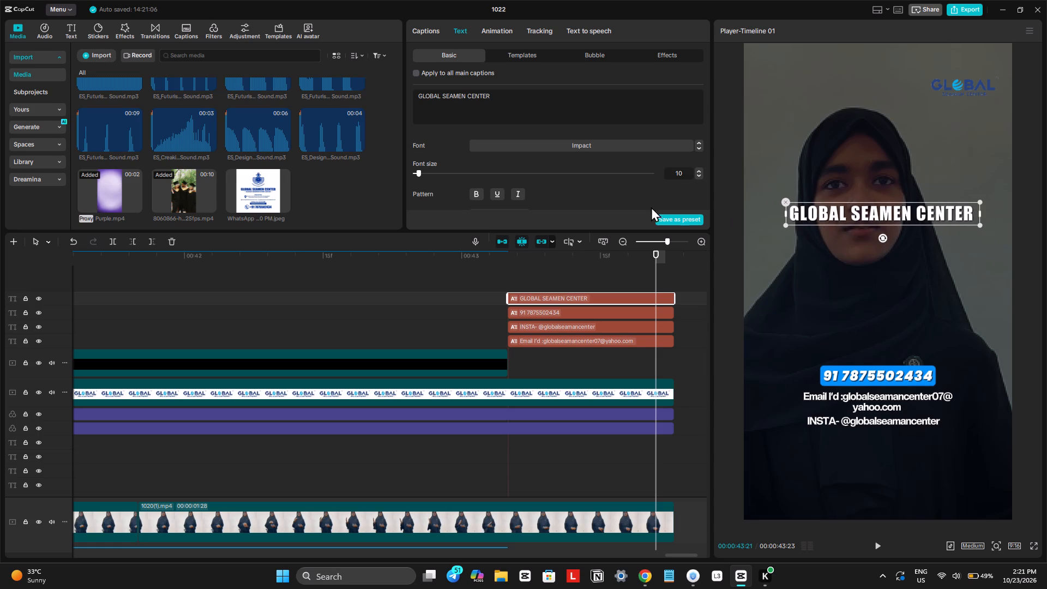
Set the text color of the company name caption to blue 0090FF.
scroll(659, 210, "up", 1)
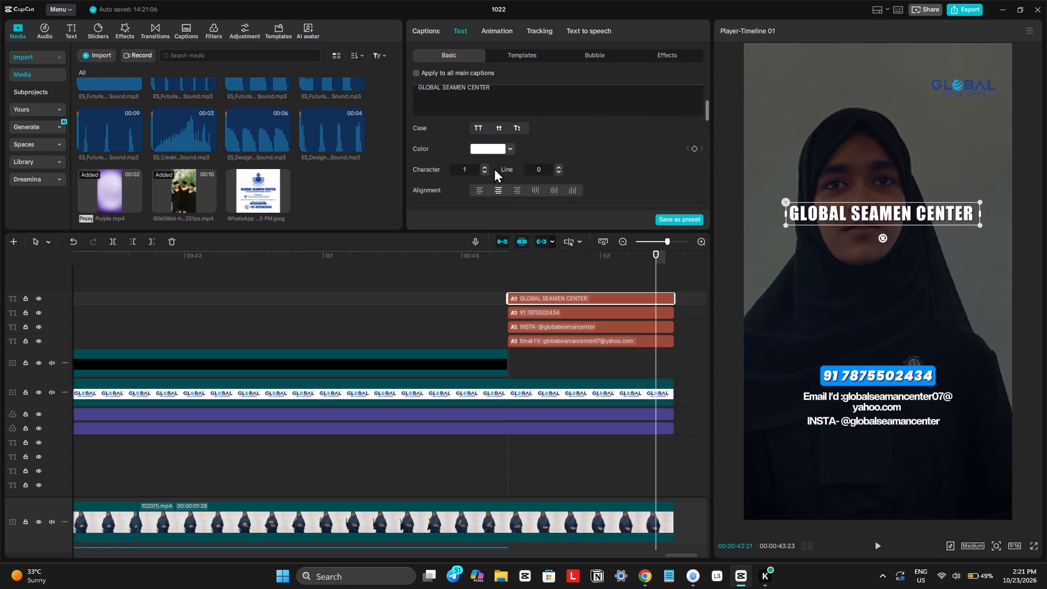
scroll(494, 168, "up", 1)
left_click(490, 185)
scroll(490, 185, "up", 2)
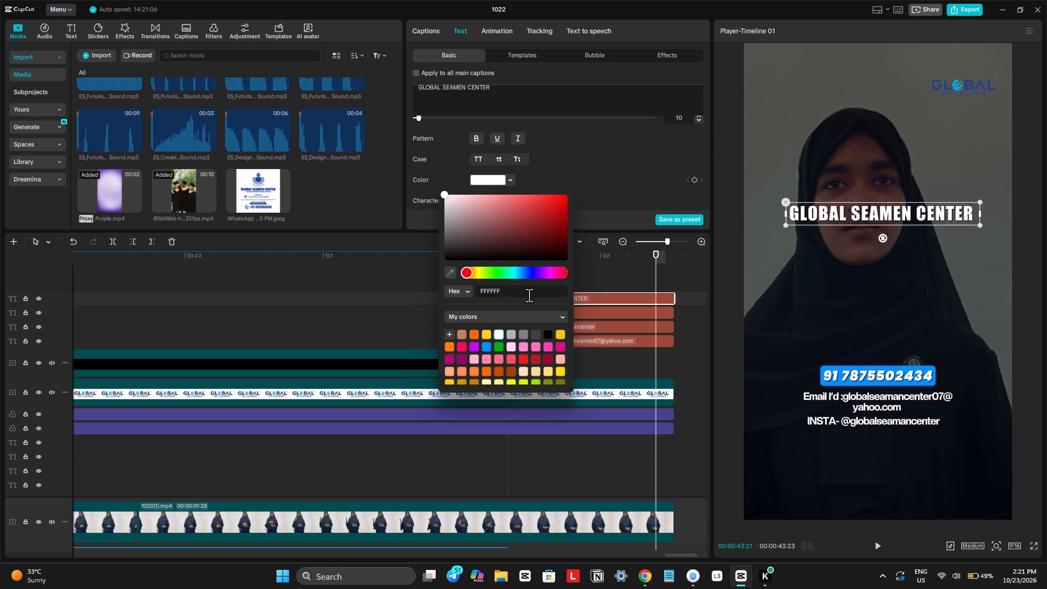
left_click(486, 348)
scroll(486, 348, "up", 1)
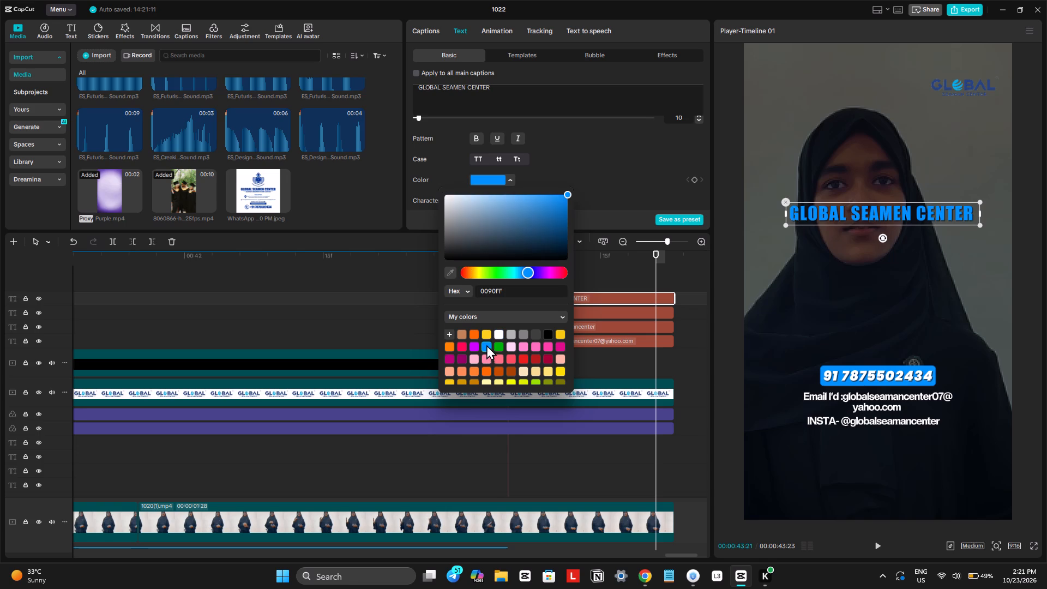
scroll(541, 211, "up", 2)
left_click(550, 172)
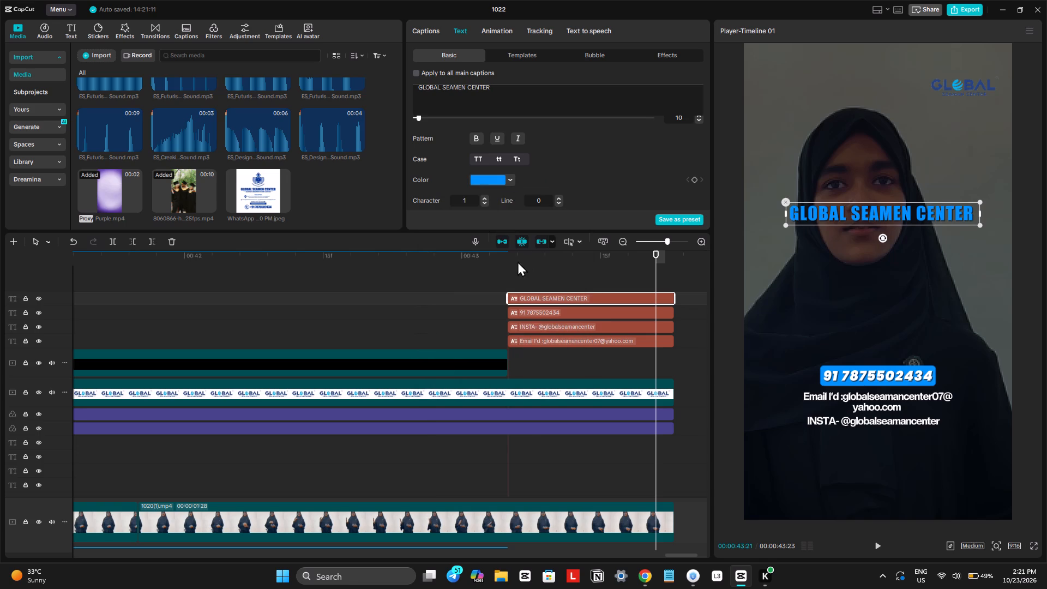
Duplicate the "GLOBAL SEAMEN CENTER" caption onto a new track at the start of the closing contact section.
left_click(515, 259)
left_click_drag(515, 259, 505, 260)
scroll(505, 260, "up", 1)
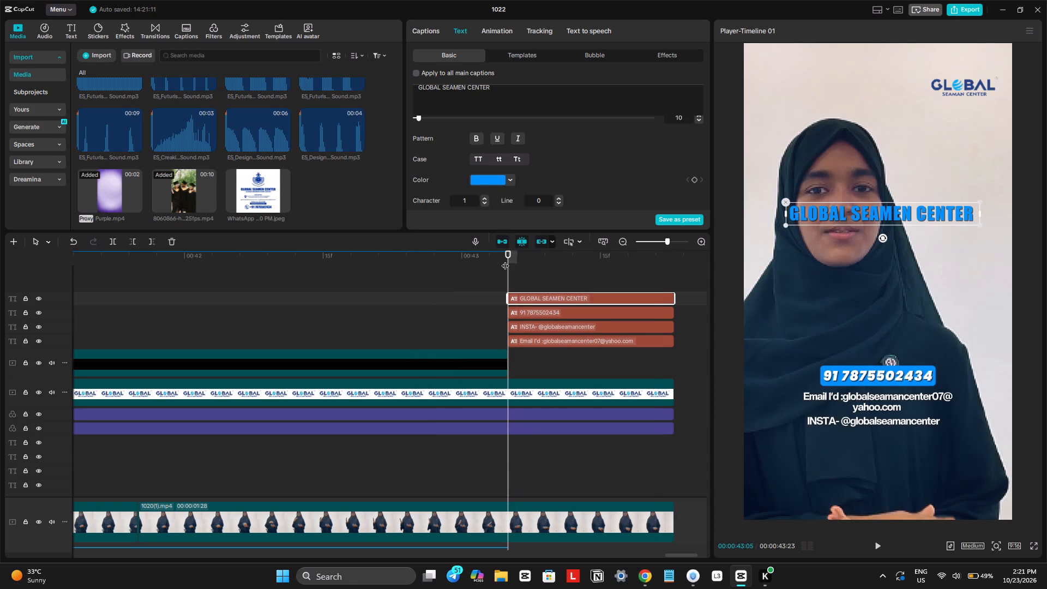
left_click(509, 300)
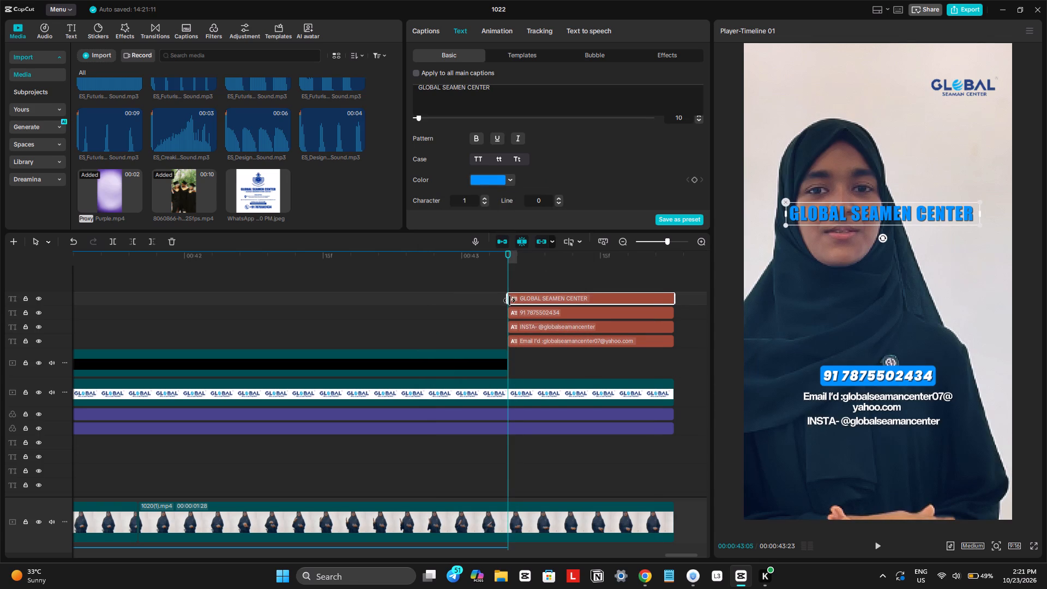
key("space")
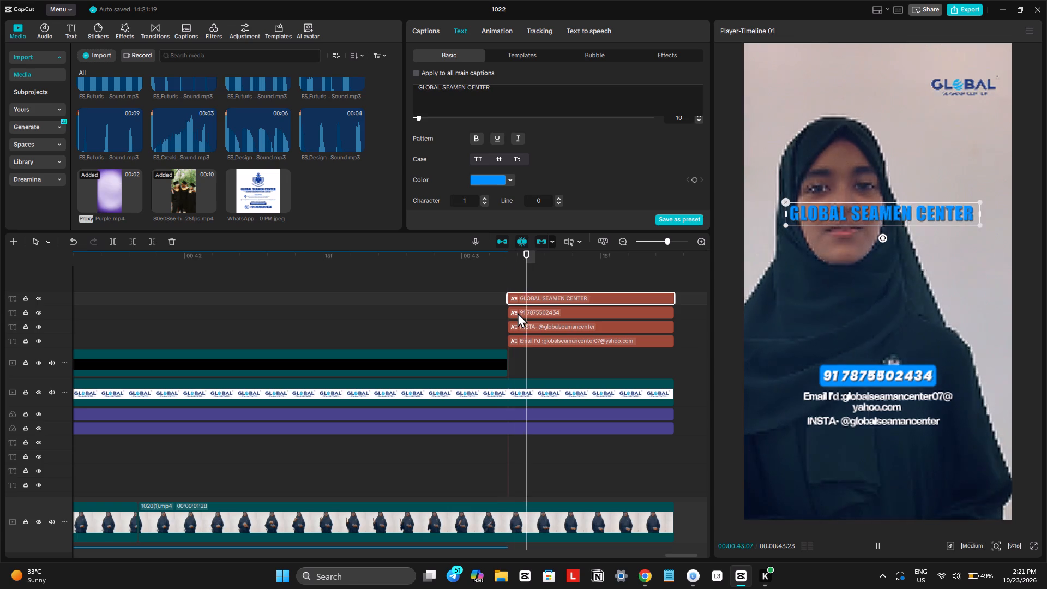
key("space")
left_click(531, 301)
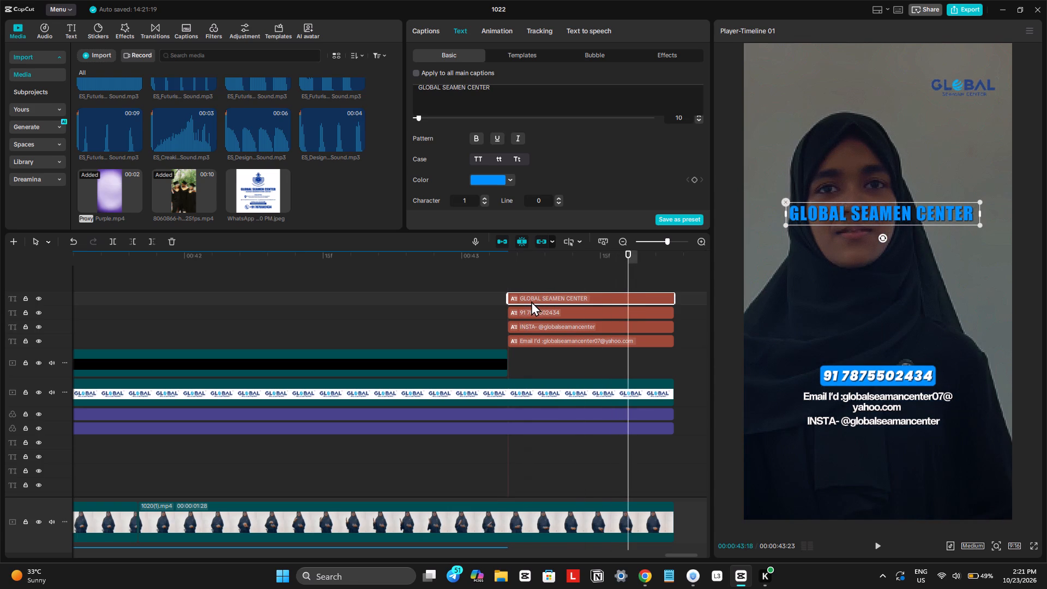
key("ctrl+c")
left_click(515, 259)
left_click_drag(513, 257, 507, 261)
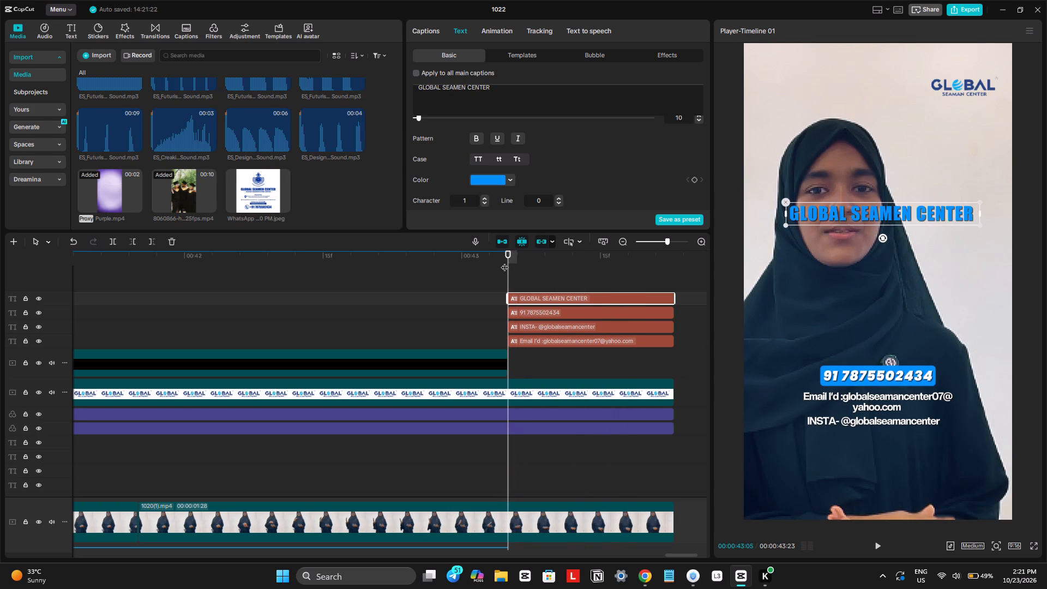
key("ctrl+v")
Replace the duplicated caption's text with the copied card text, keeping only "SEAMAN DOCUMENTATION CENTER-".
left_click(497, 97)
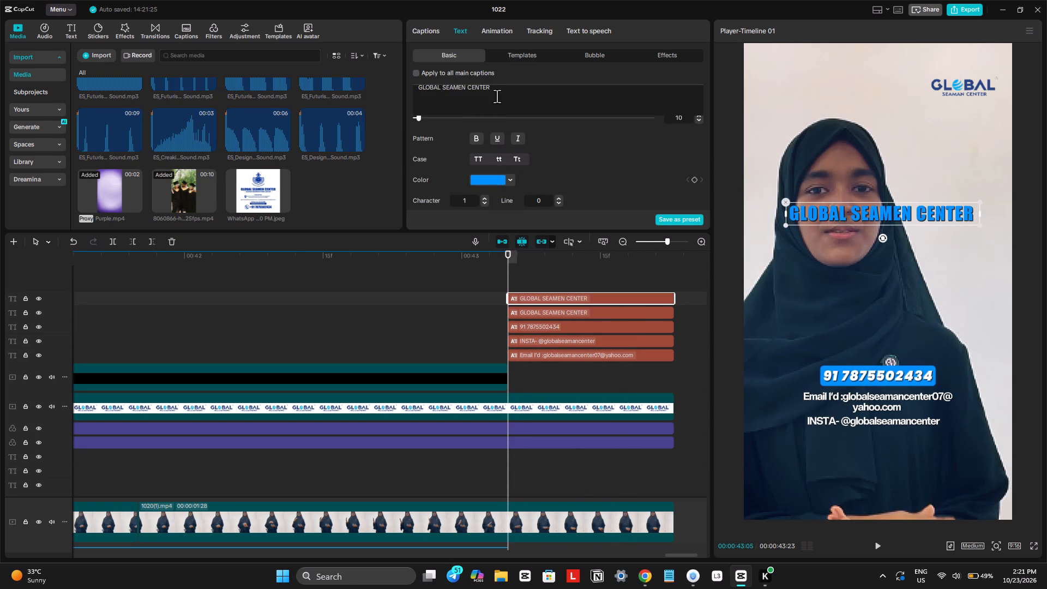
key("ctrl+a")
key("ctrl+v")
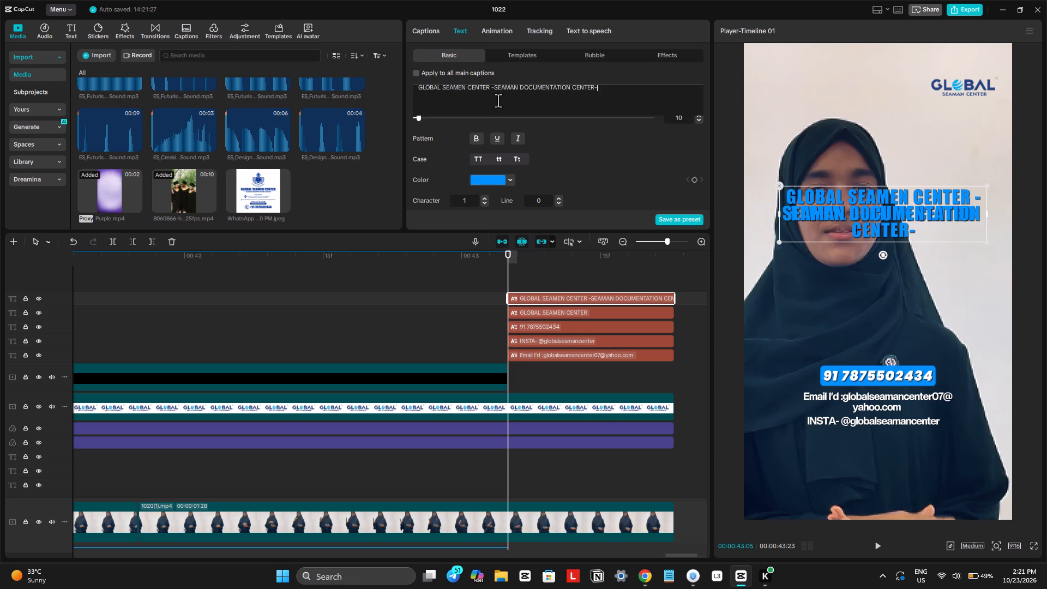
left_click_drag(495, 91, 384, 90)
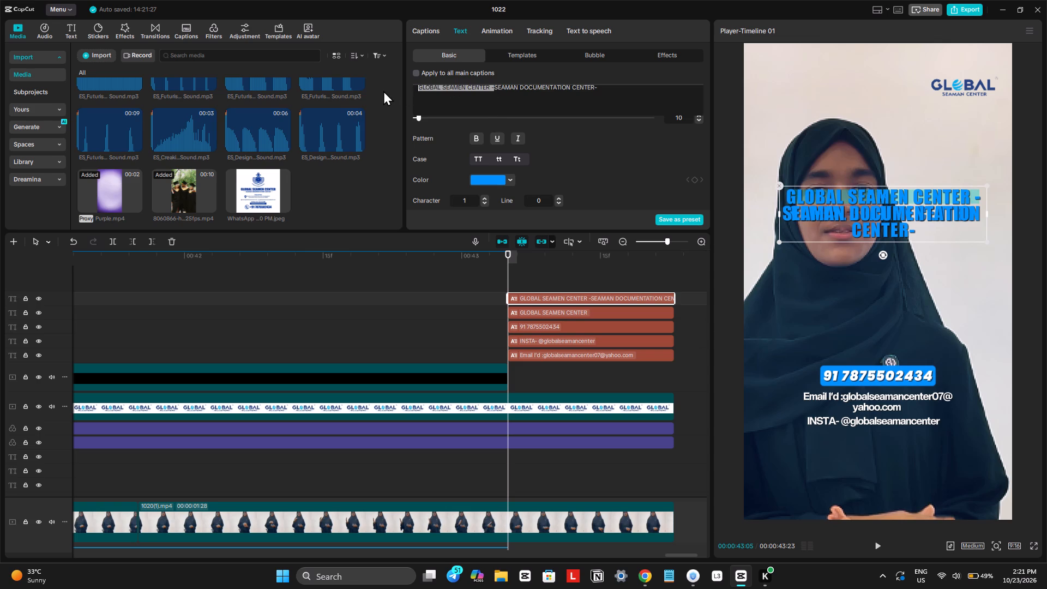
key("BackSpace")
Place the documentation center caption below the company name, scaled down and with its text box widened to fit one line.
left_click_drag(852, 222, 852, 227)
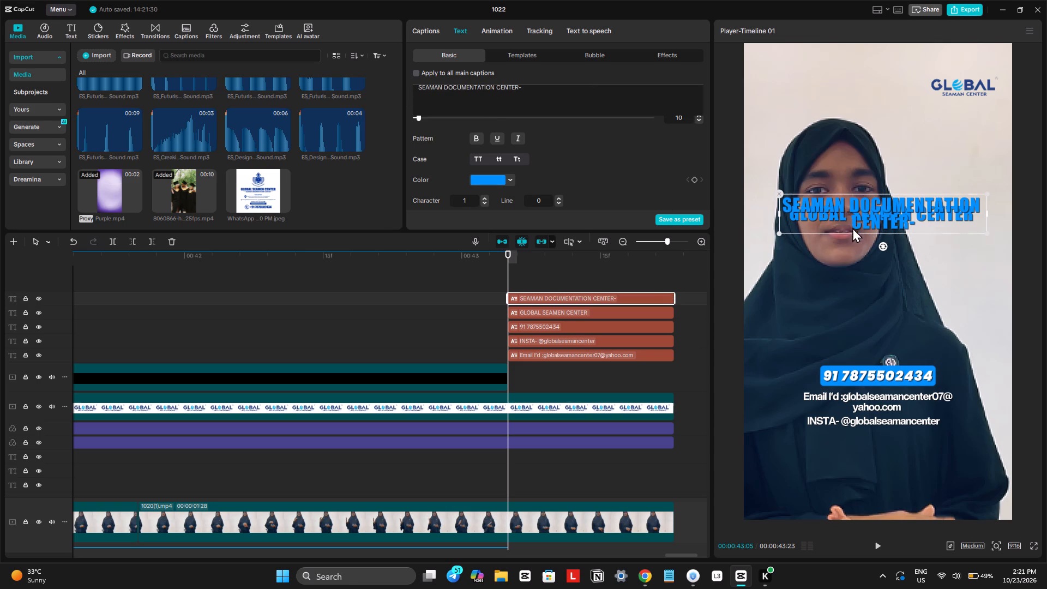
left_click_drag(852, 227, 849, 257)
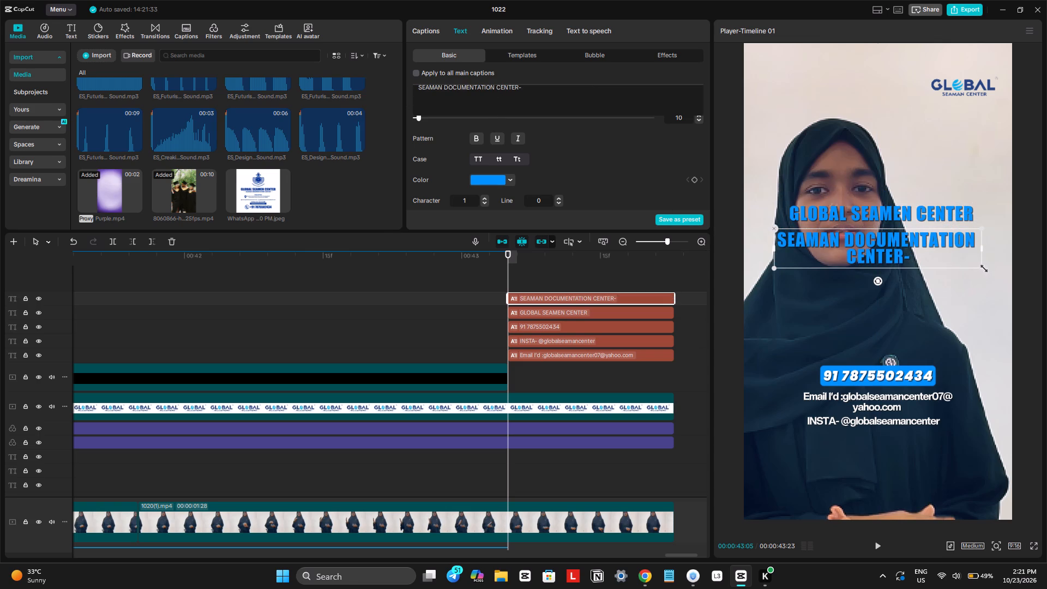
left_click_drag(982, 267, 926, 240)
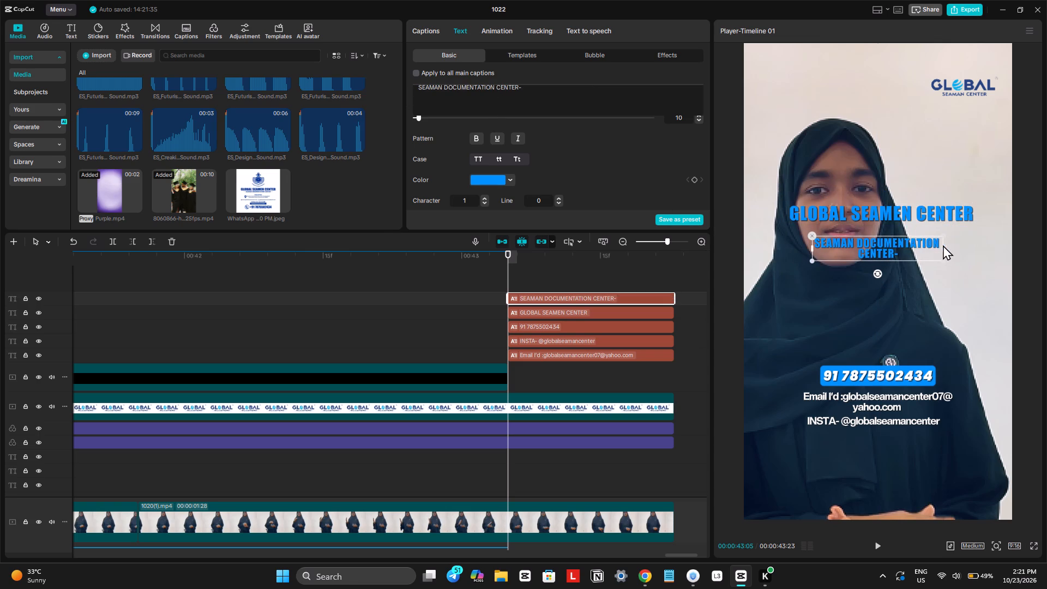
left_click_drag(943, 248, 1012, 251)
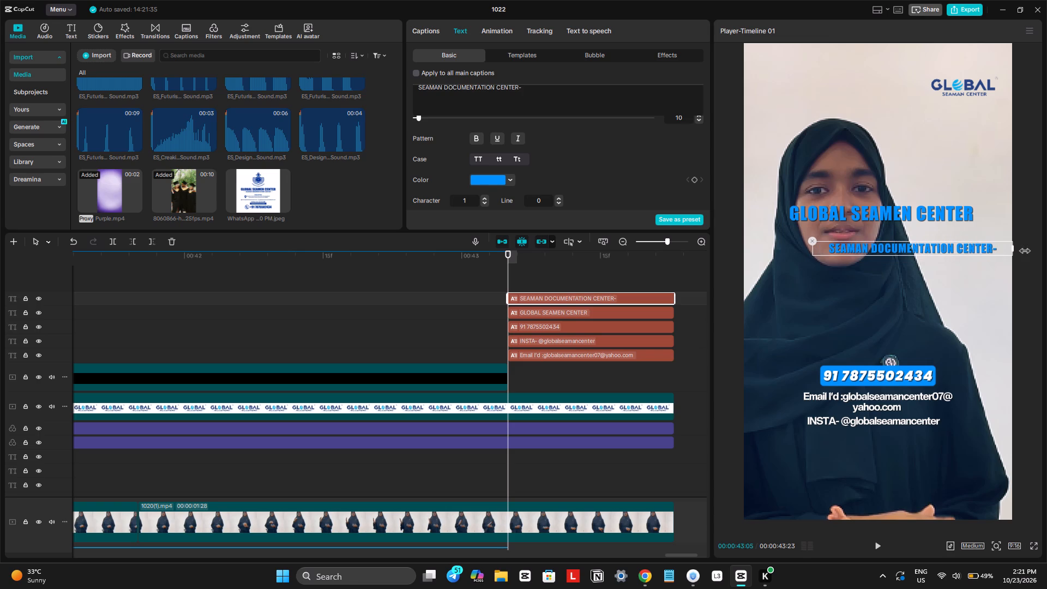
Change the font of the "SEAMAN DOCUMENTATION CENTER-" caption to Code-Bold.
scroll(530, 144, "up", 1)
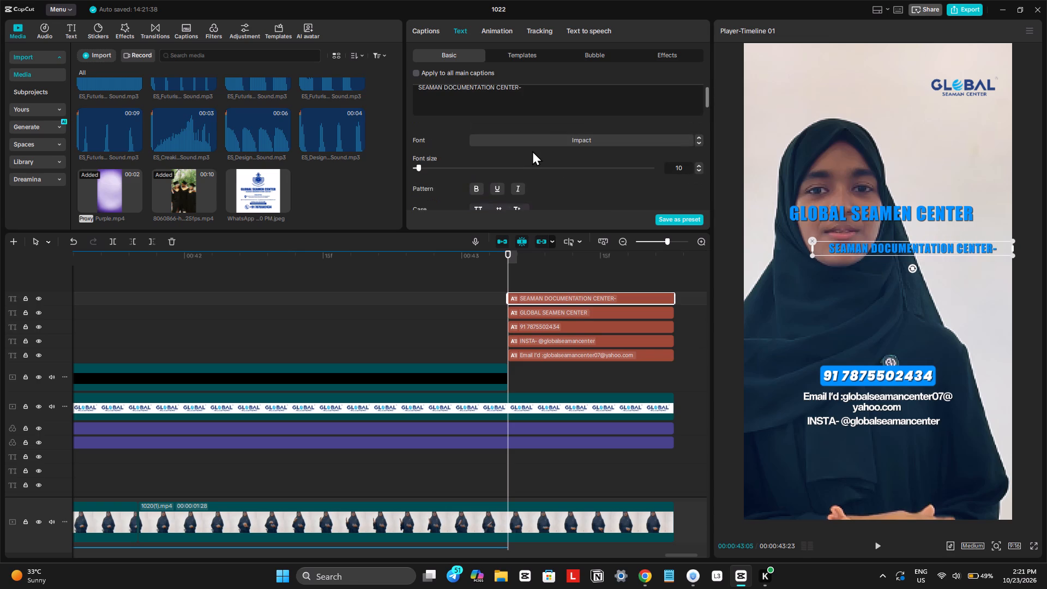
scroll(532, 151, "up", 2)
left_click(540, 146)
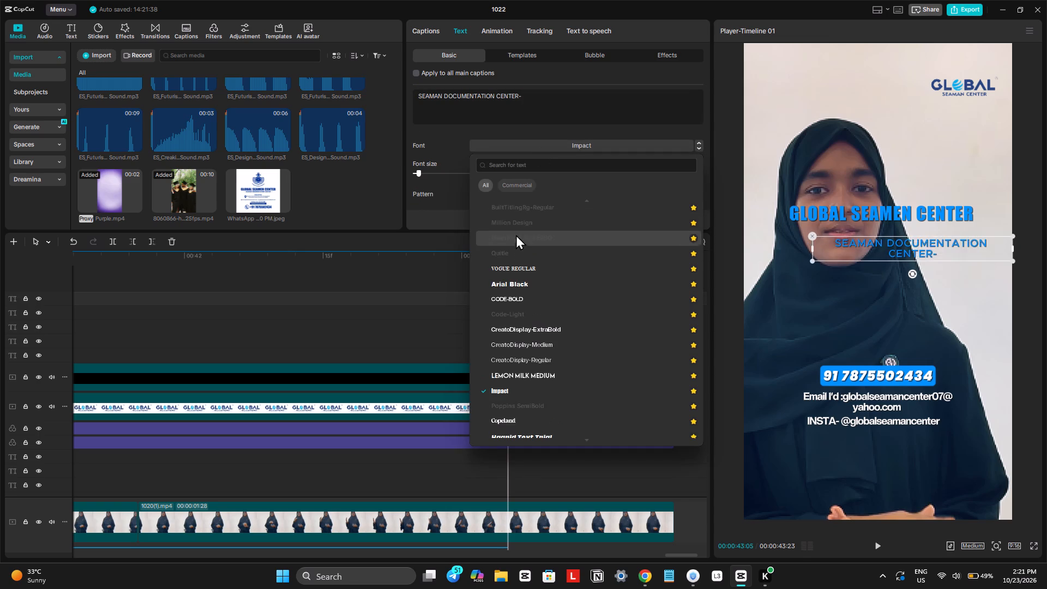
left_click(513, 297)
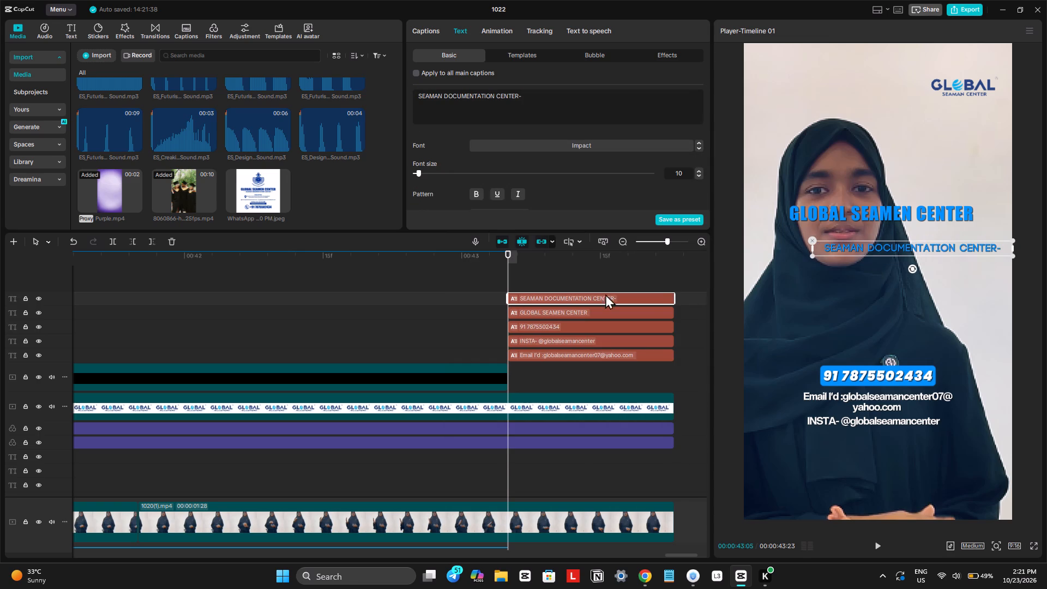
Center the "SEAMAN DOCUMENTATION CENTER-" caption directly under the company name and scale it down to be narrower than that line.
left_click_drag(852, 247, 820, 230)
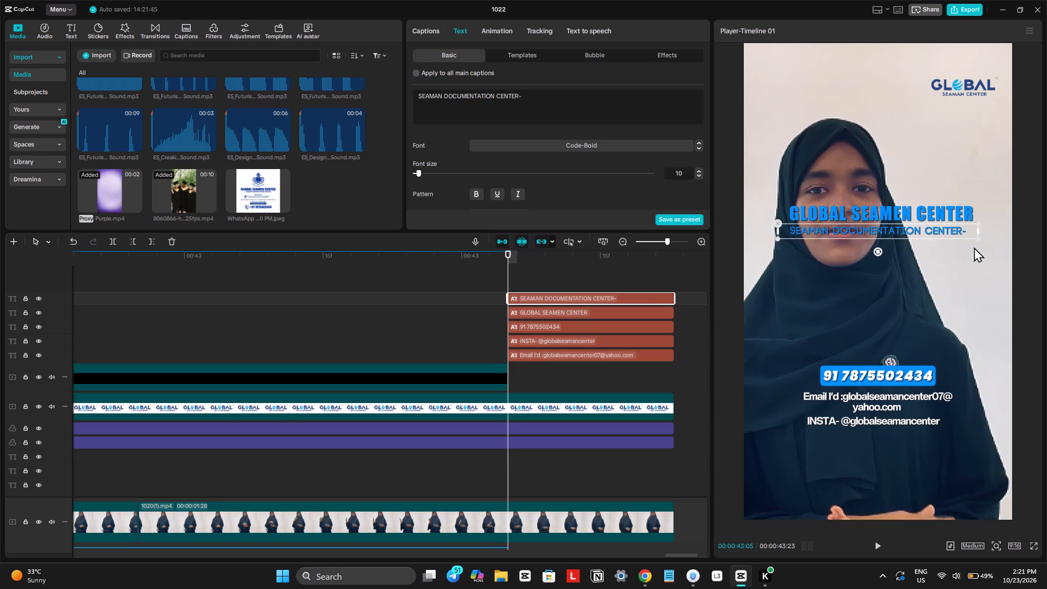
left_click_drag(976, 239, 940, 229)
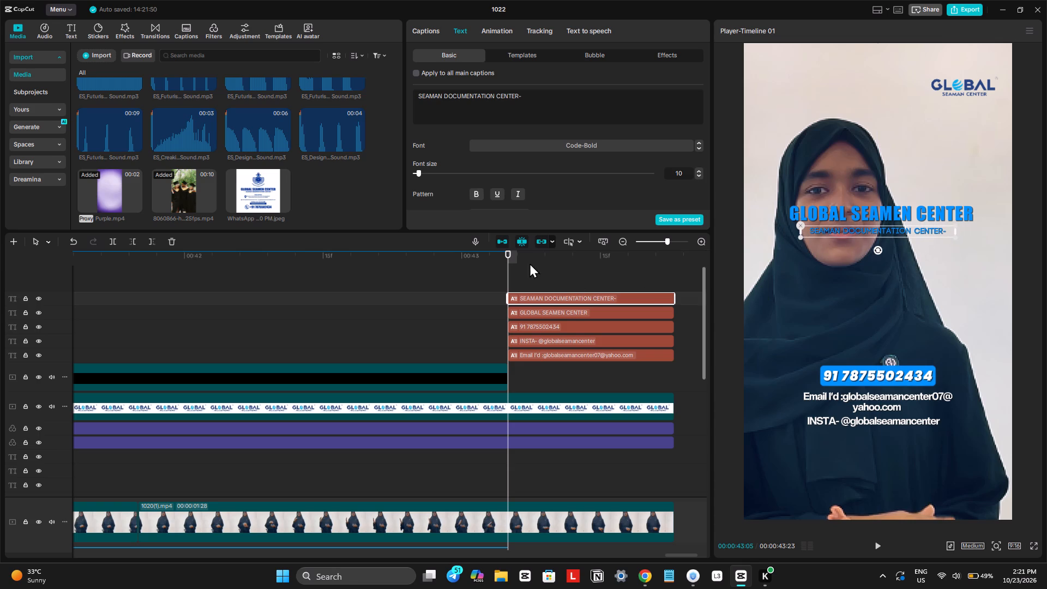
Play back and scrub through the closing contact section to check the layout of the two heading captions.
left_click(495, 263)
key("space")
key("space")
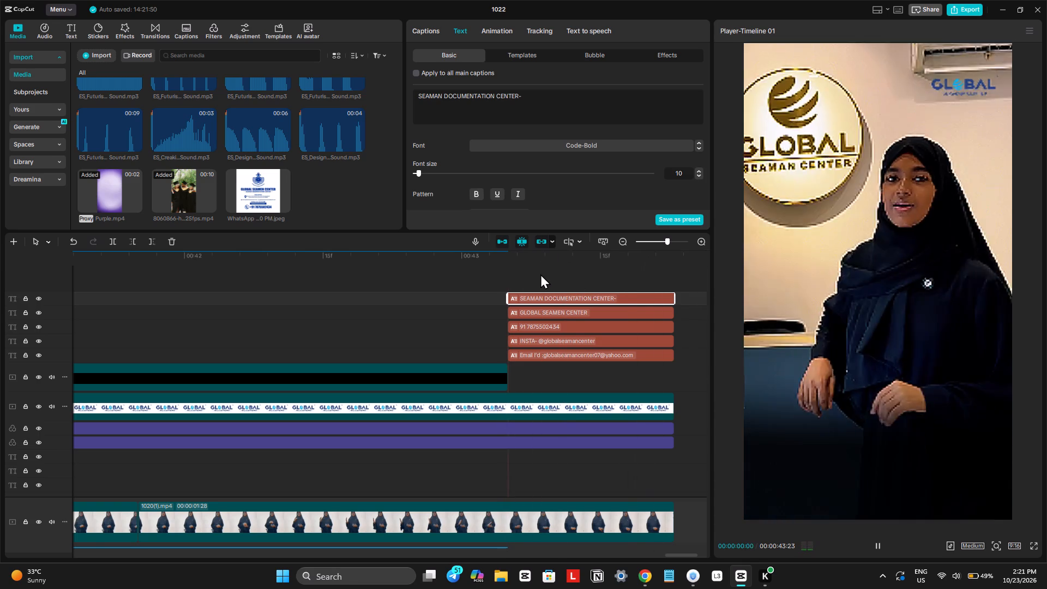
left_click(610, 241)
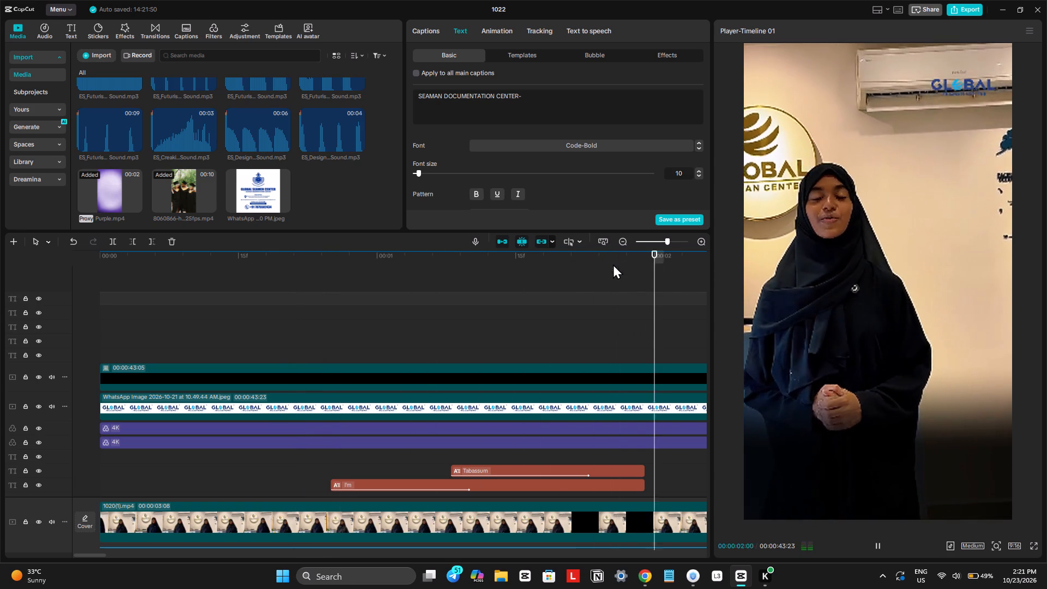
key("space")
scroll(611, 321, "left", 20)
scroll(591, 313, "left", 11)
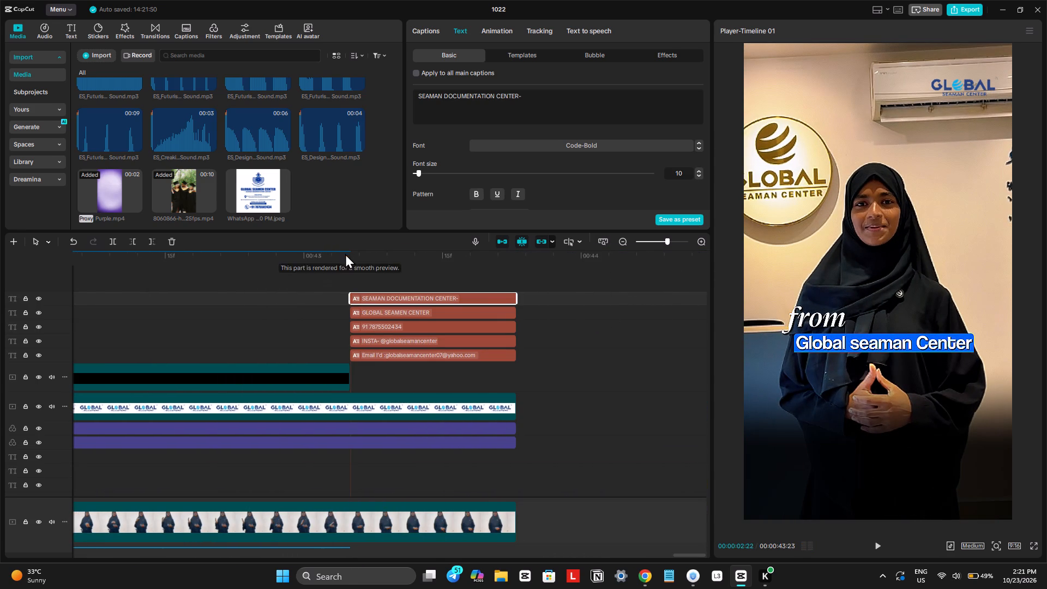
left_click(347, 257)
left_click_drag(347, 257, 429, 280)
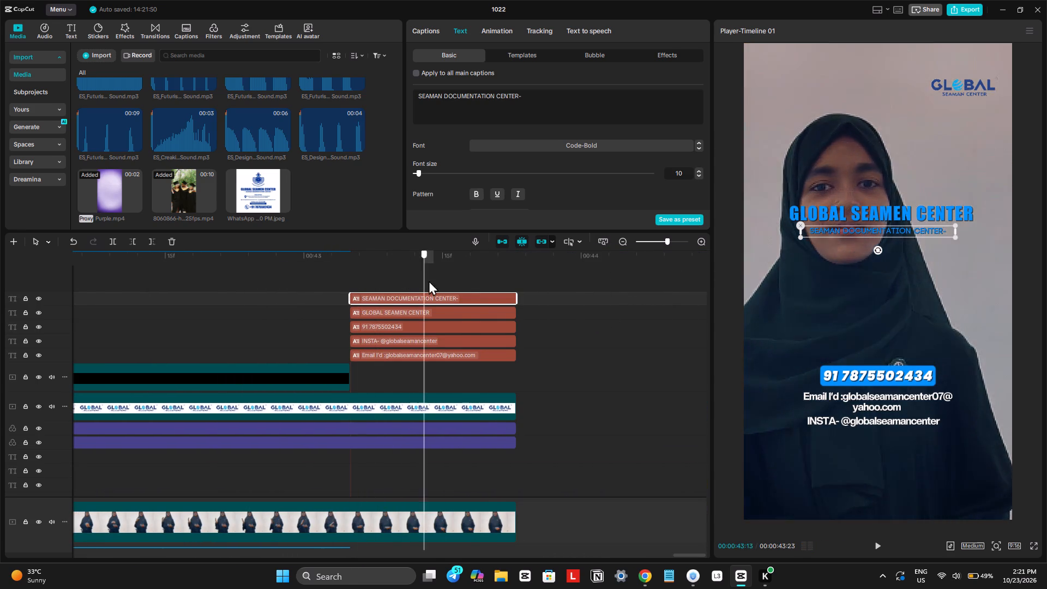
left_click_drag(429, 280, 495, 310)
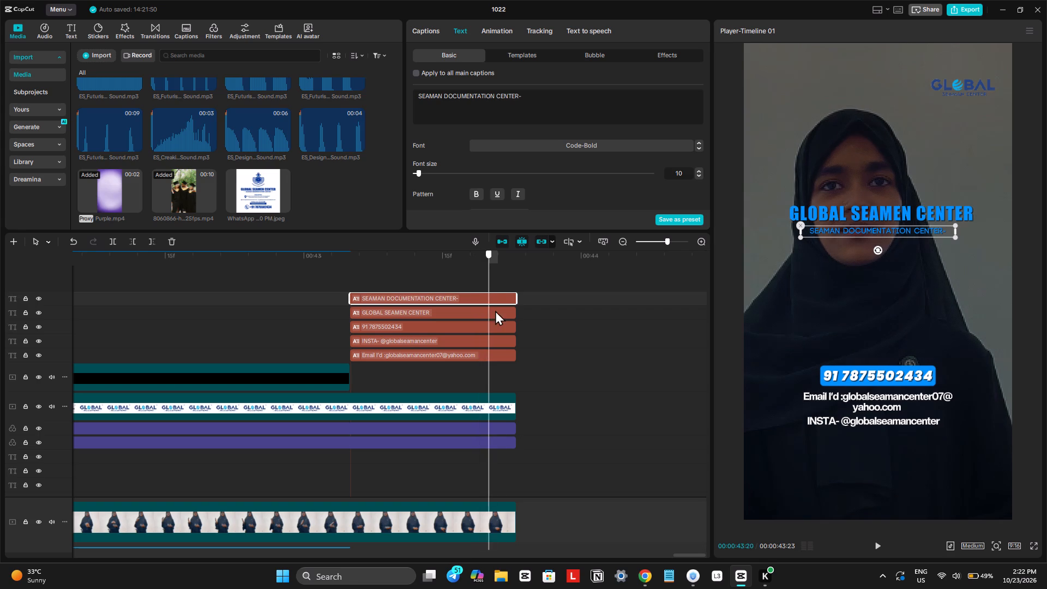
left_click_drag(495, 310, 492, 314)
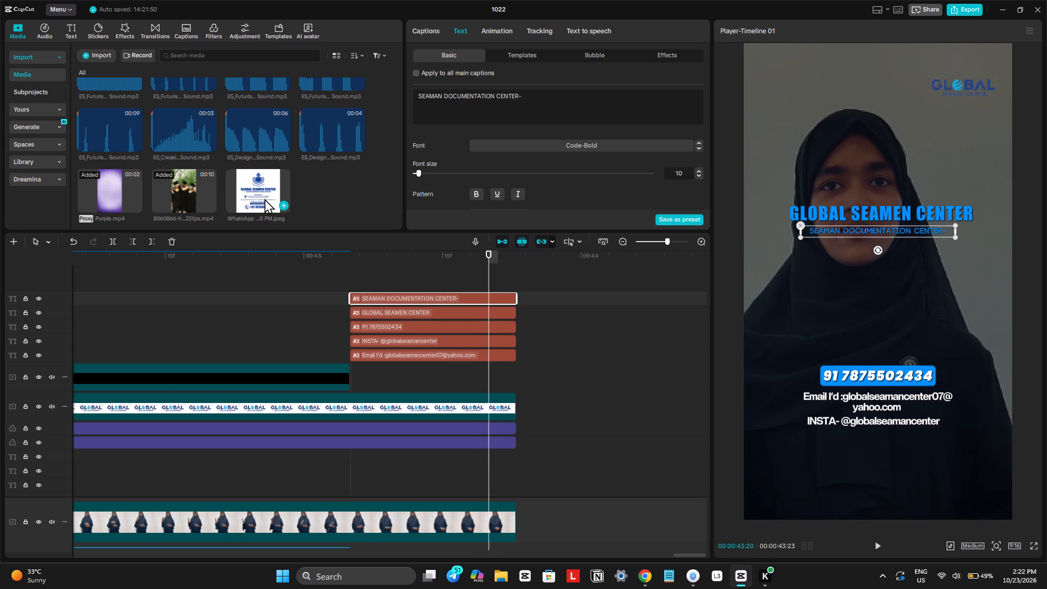
Preview the business card image and start a screen snip to capture its head office address text.
left_click(264, 199)
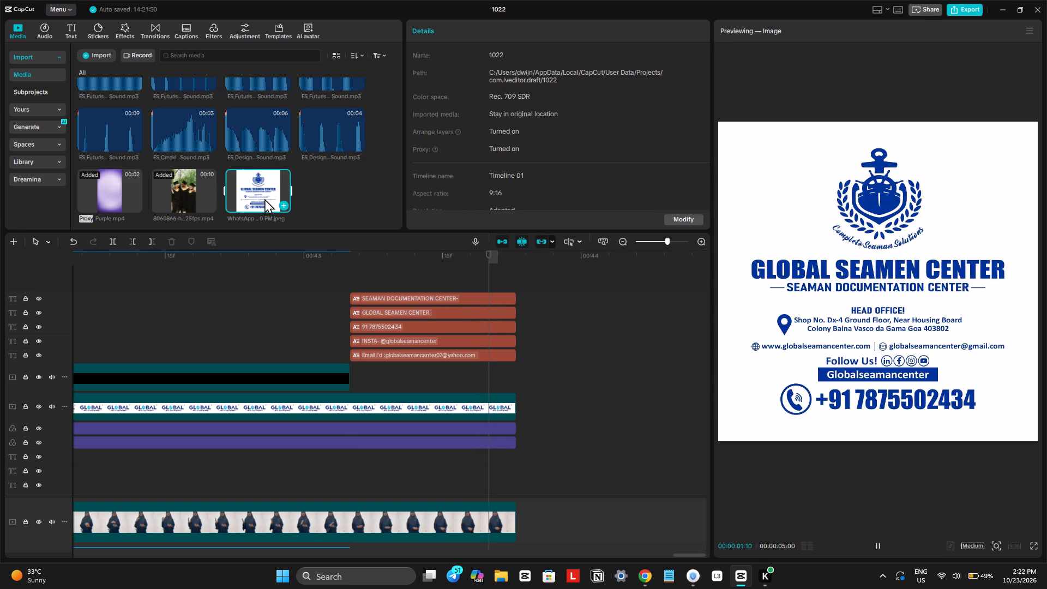
key("shift+super+s")
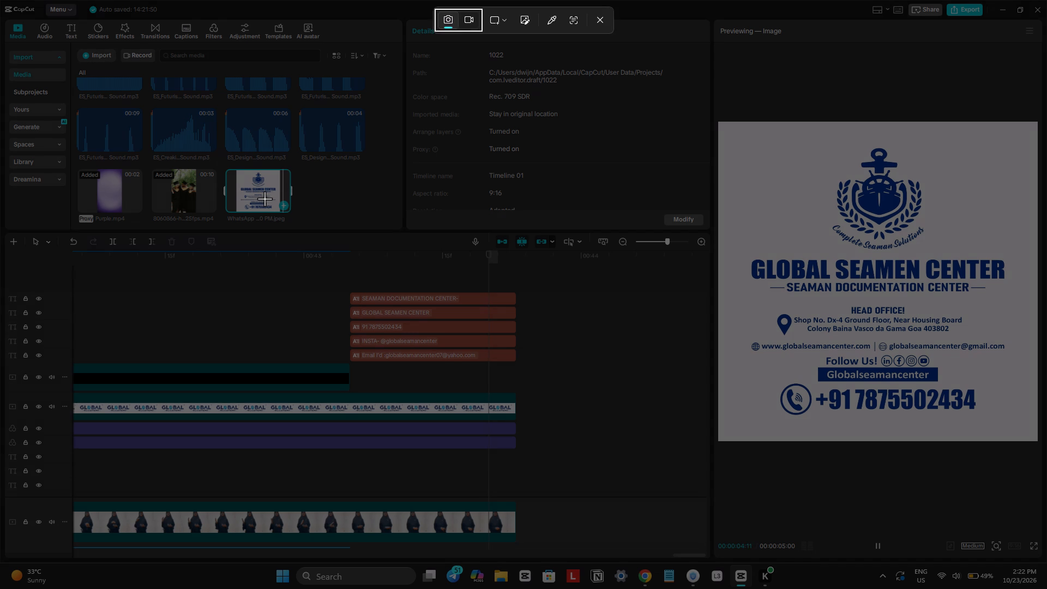
Extract and copy all the text in the HEAD OFFICE address block of the previewed business card image.
left_click(577, 21)
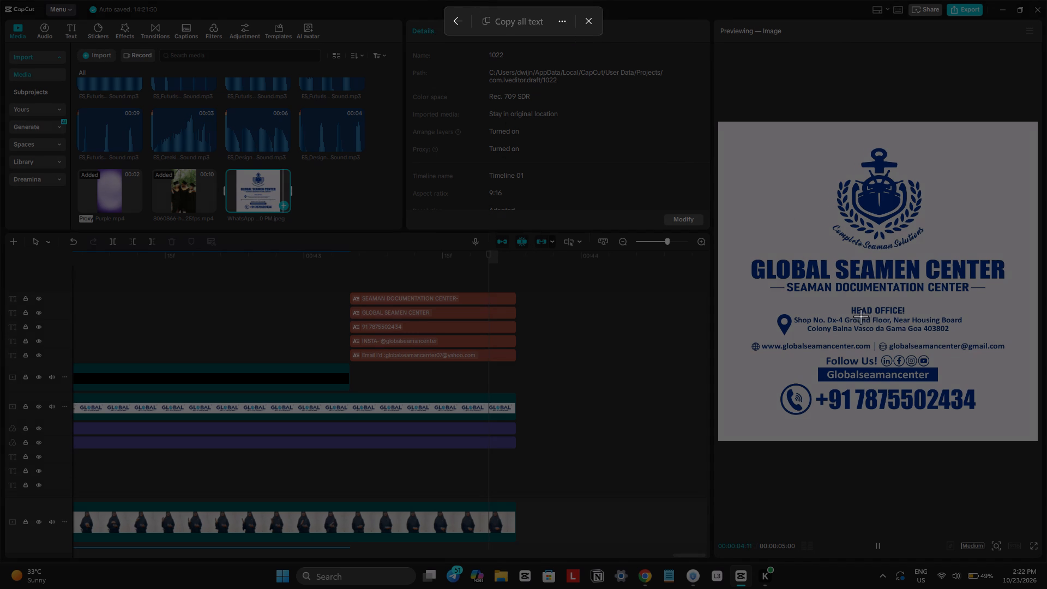
left_click_drag(791, 306, 867, 333)
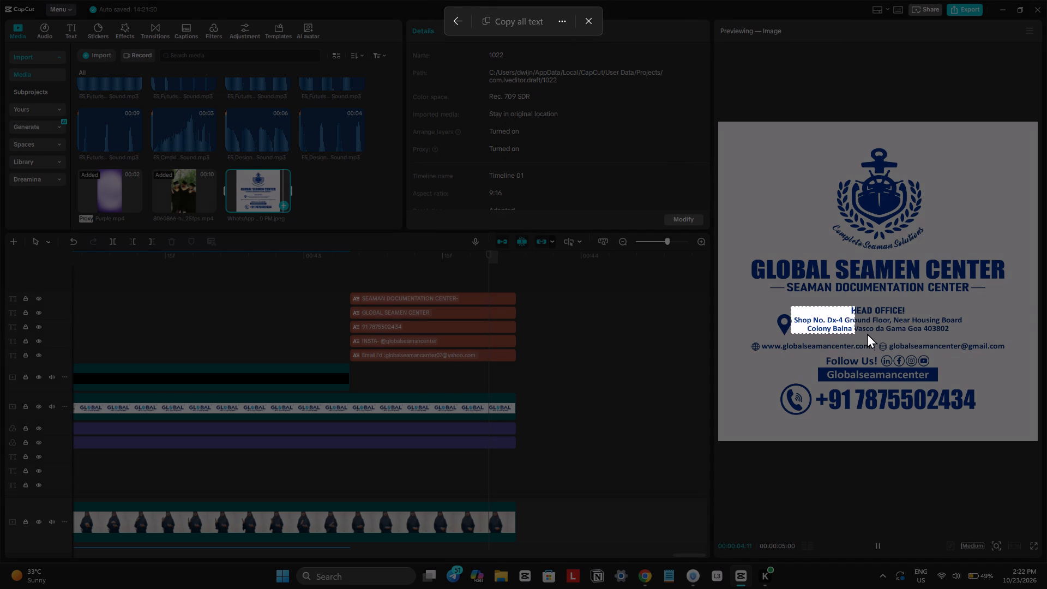
left_click_drag(867, 333, 970, 336)
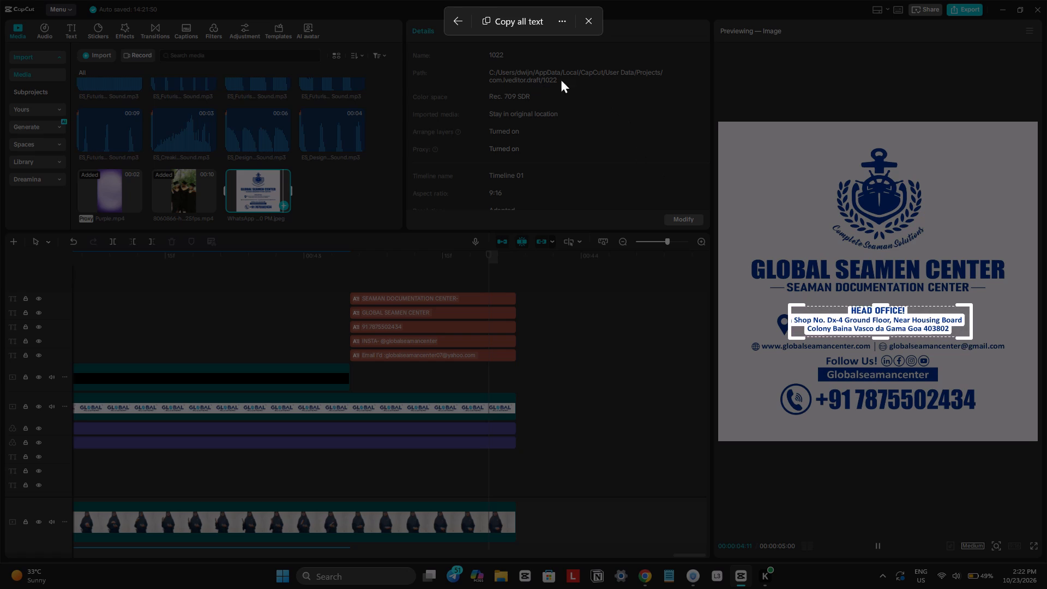
left_click(525, 27)
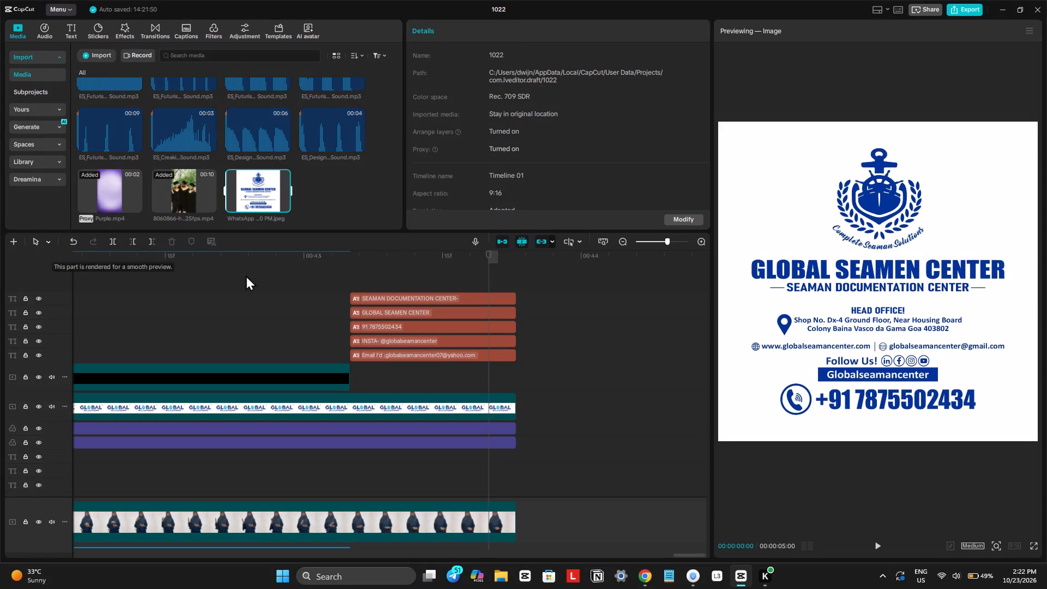
Duplicate the "SEAMAN DOCUMENTATION CENTER-" caption at the start of the contact section and replace its text with the copied head office address.
left_click(352, 260)
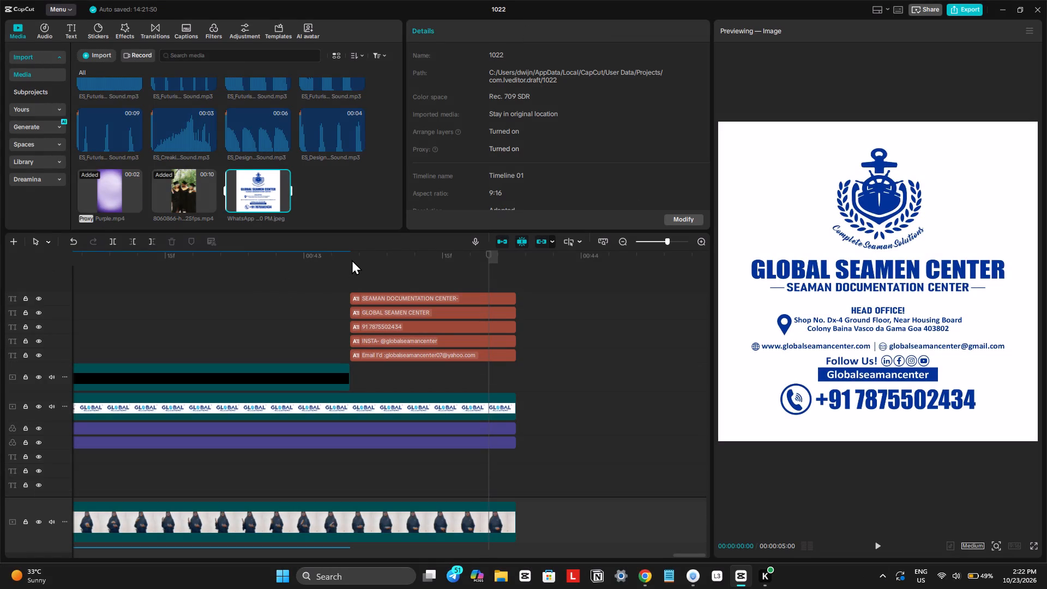
left_click(360, 297)
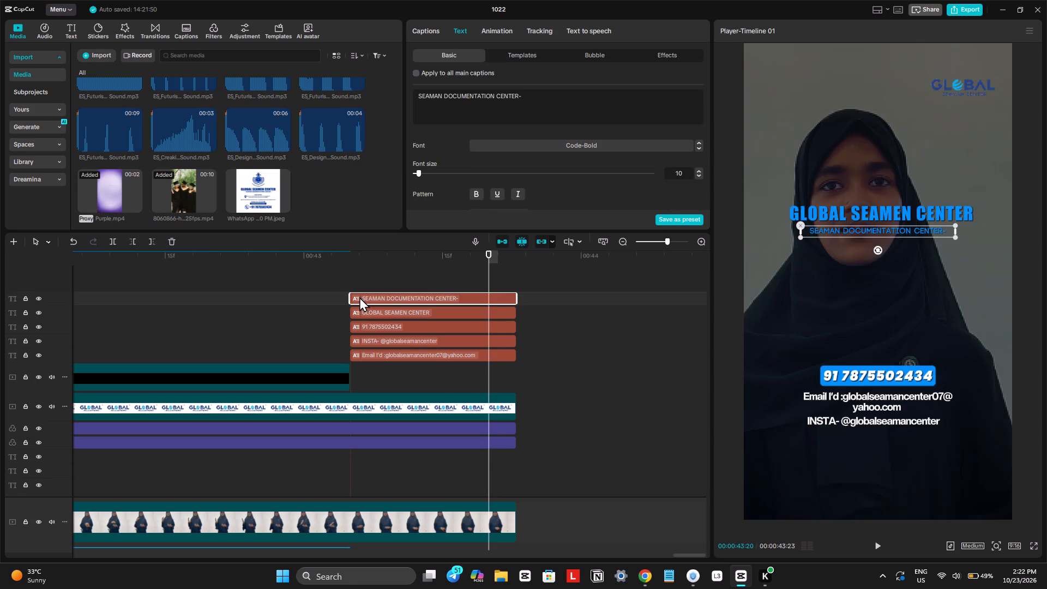
key("ctrl+c")
left_click(351, 257)
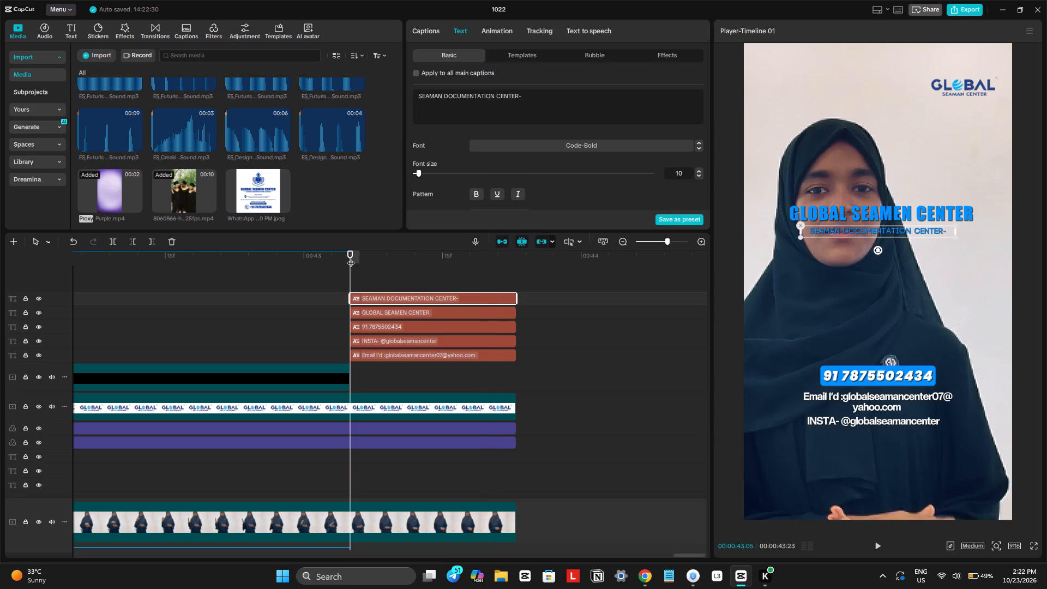
key("ctrl+v")
left_click(447, 106)
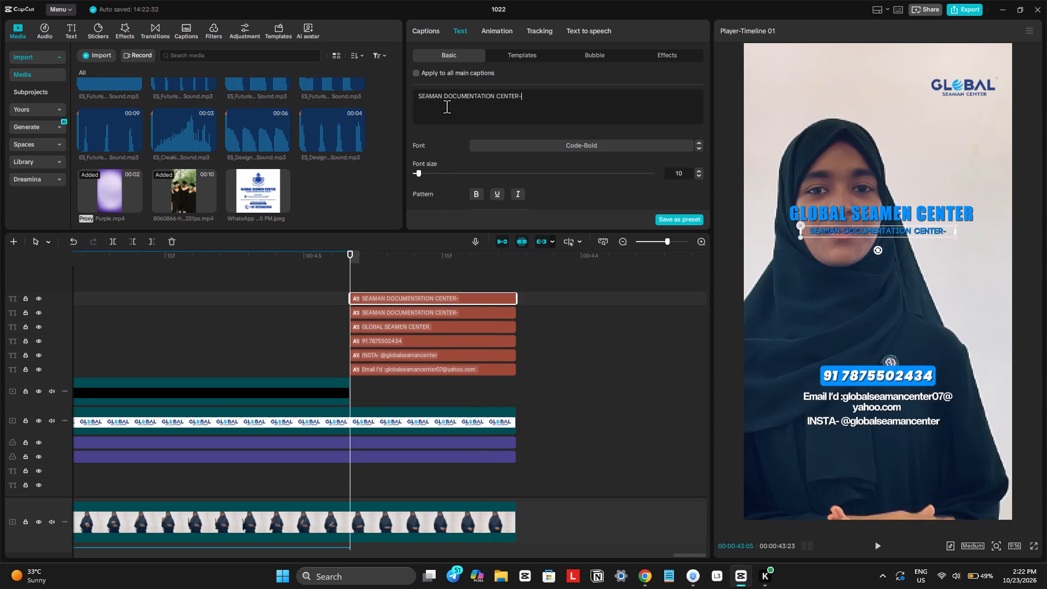
key("ctrl+a")
key("ctrl+v")
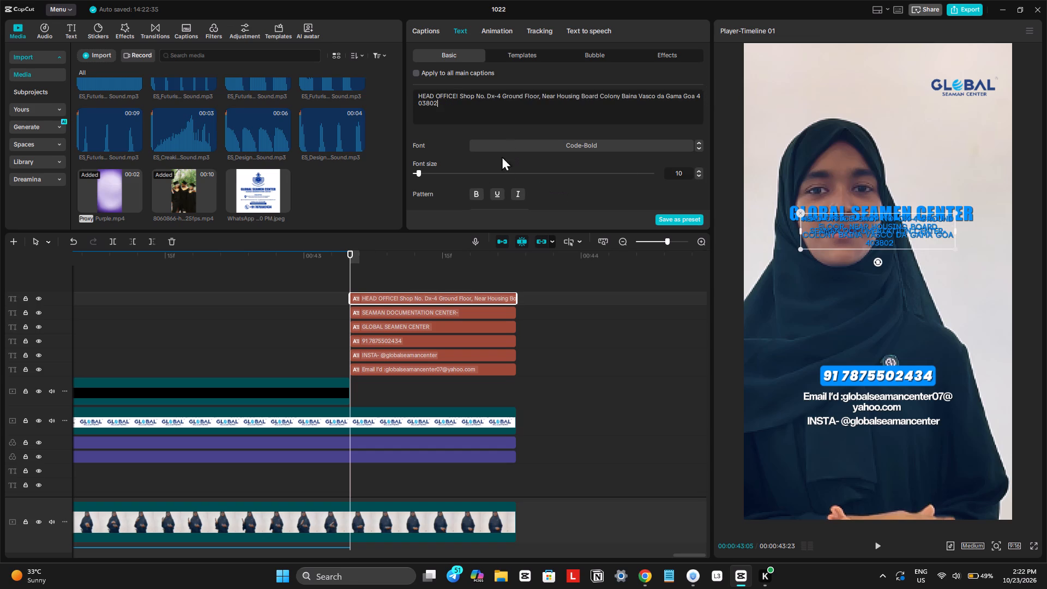
Change the text color of the head office address caption to white.
scroll(490, 166, "down", 1)
left_click(489, 173)
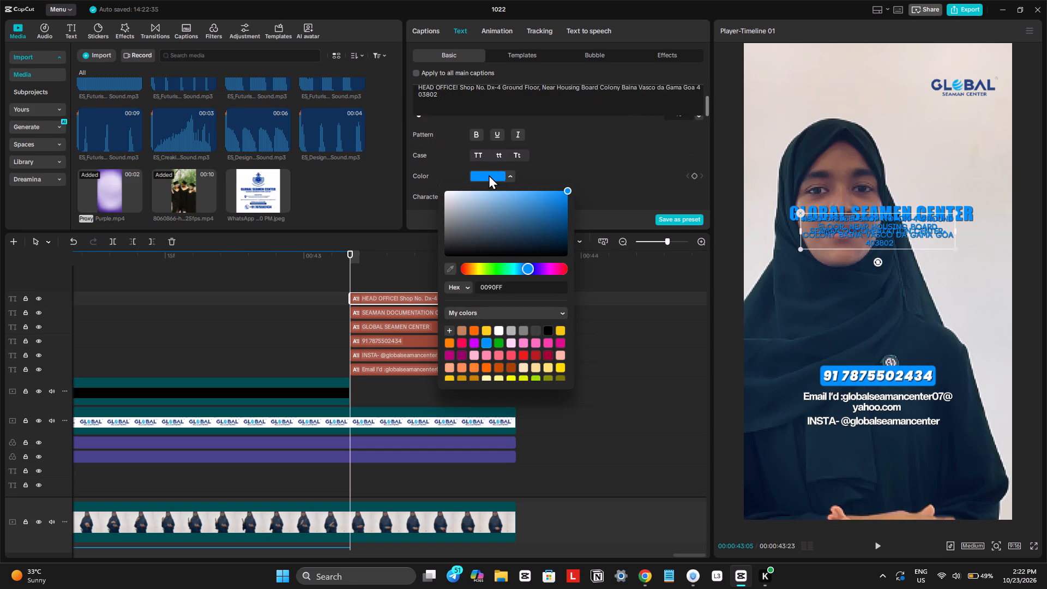
left_click_drag(476, 202, 418, 166)
Move the head office address caption directly below the "SEAMAN DOCUMENTATION CENTER-" line in the frame.
left_click_drag(846, 226, 852, 249)
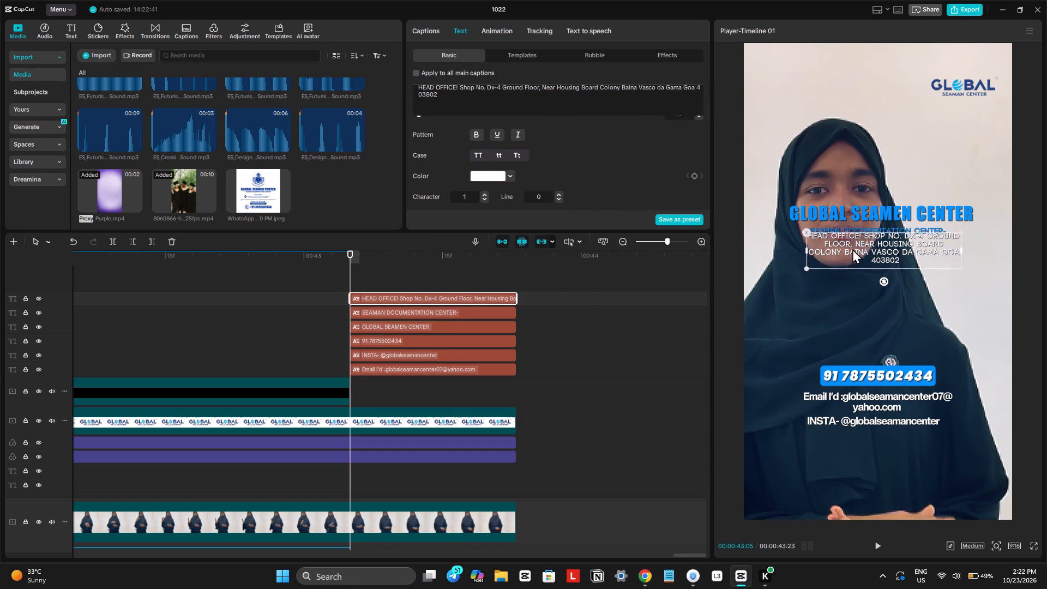
left_click_drag(852, 249, 841, 255)
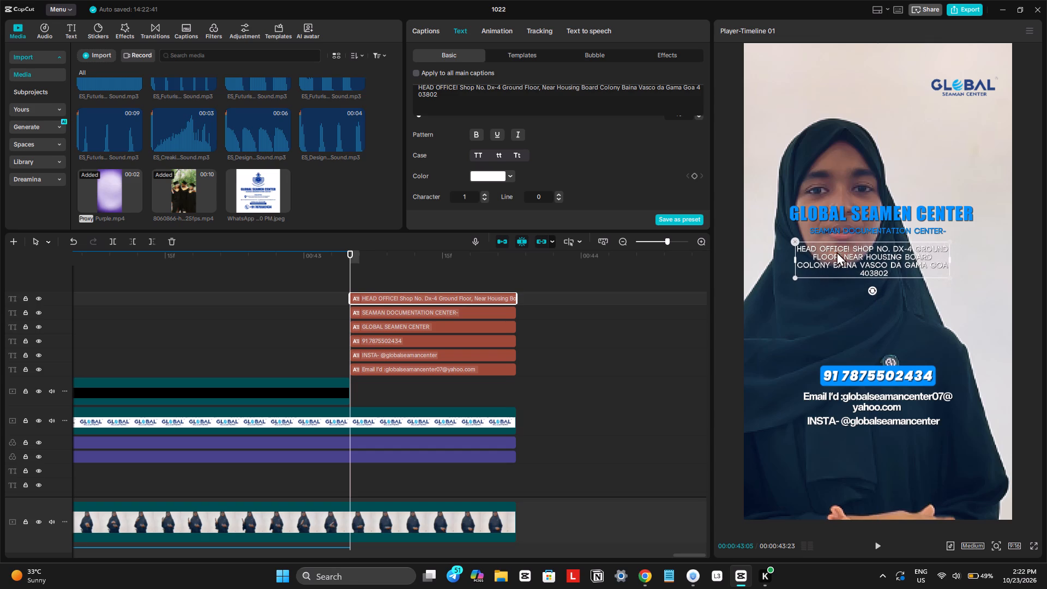
Open the font choices for the head office address caption.
scroll(563, 147, "up", 1)
left_click(560, 146)
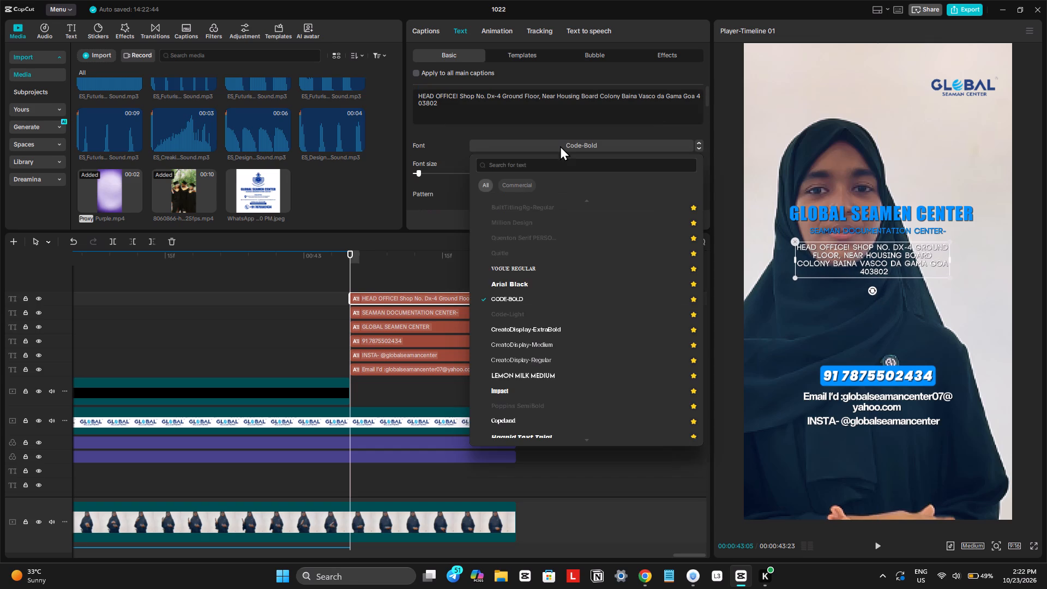
Change the font of the head office address caption to CreatoDisplay-ExtraBold.
left_click(534, 347)
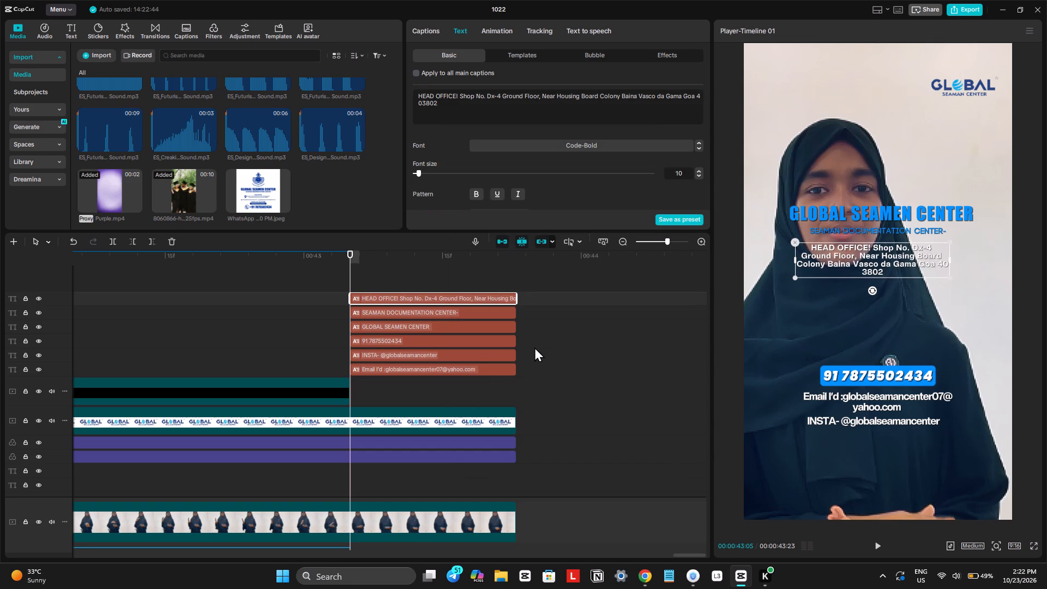
Play back and scrub through the closing section to check the head office address caption with the other captions.
left_click(336, 274)
key("space")
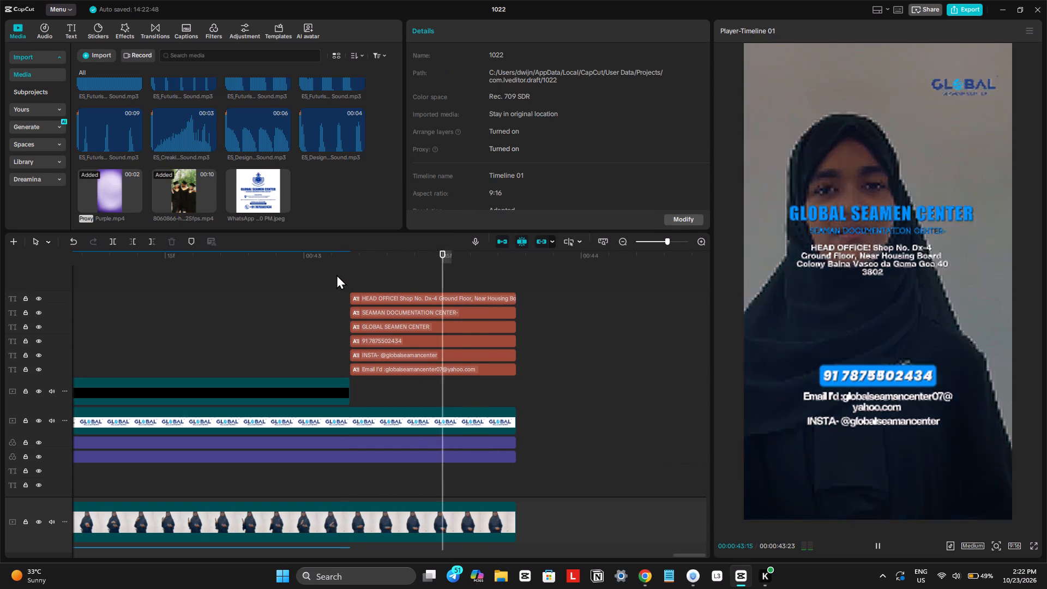
key("space")
left_click(453, 257)
scroll(591, 310, "left", 18)
scroll(524, 310, "left", 19)
left_click(350, 271)
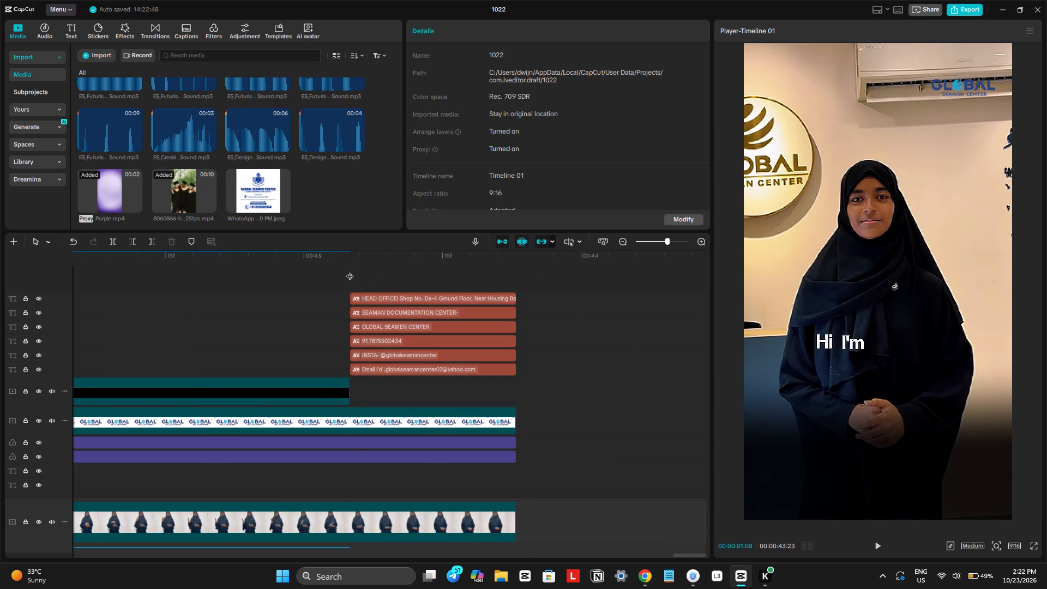
left_click_drag(350, 271, 468, 297)
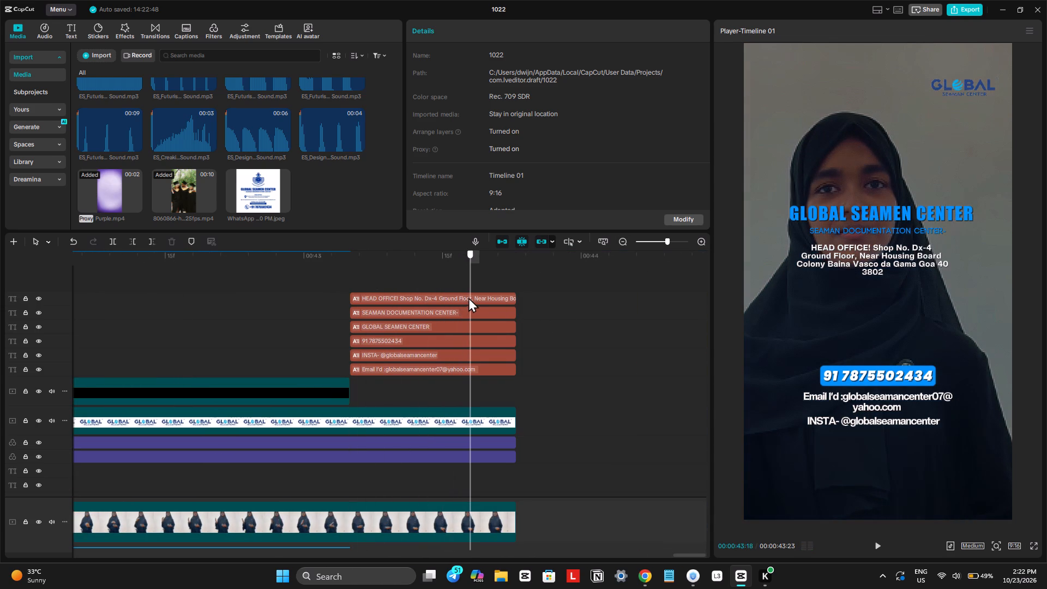
left_click_drag(468, 297, 470, 298)
Append "Shop no. 9&10" to the end of the head office address caption.
left_click(465, 299)
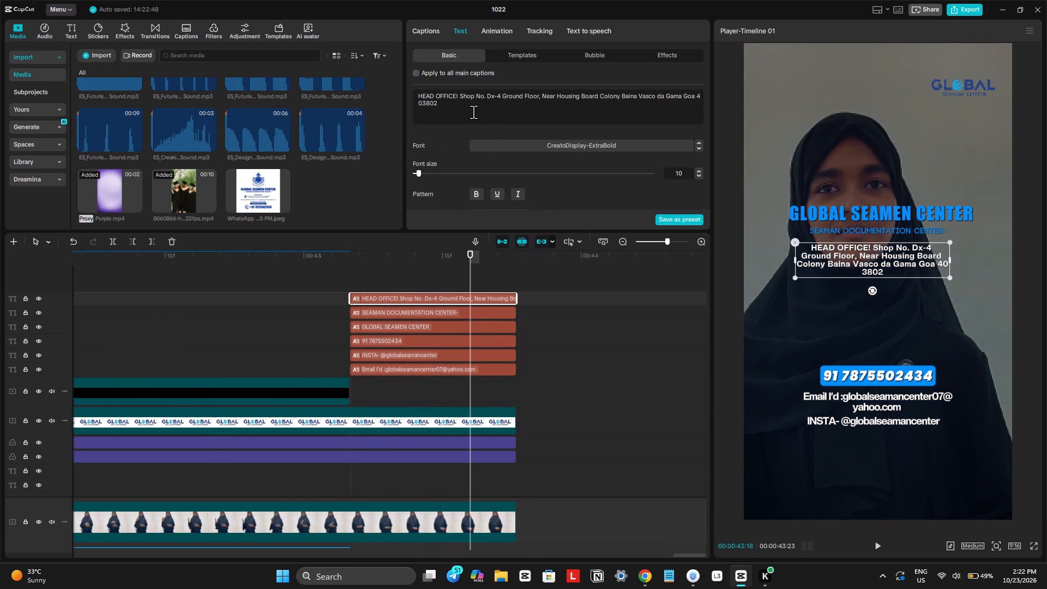
left_click(449, 108)
key("space")
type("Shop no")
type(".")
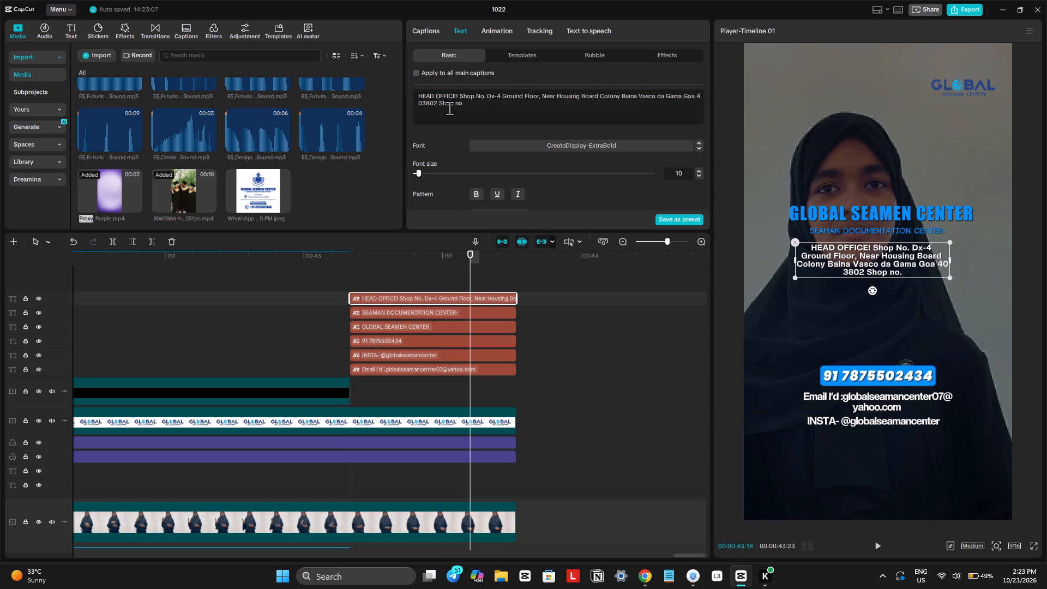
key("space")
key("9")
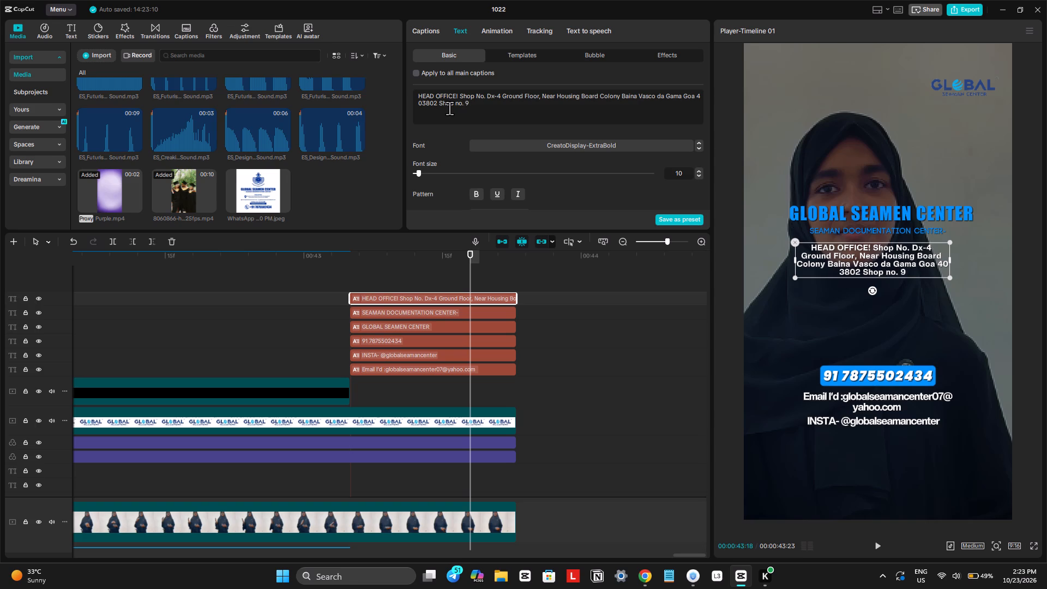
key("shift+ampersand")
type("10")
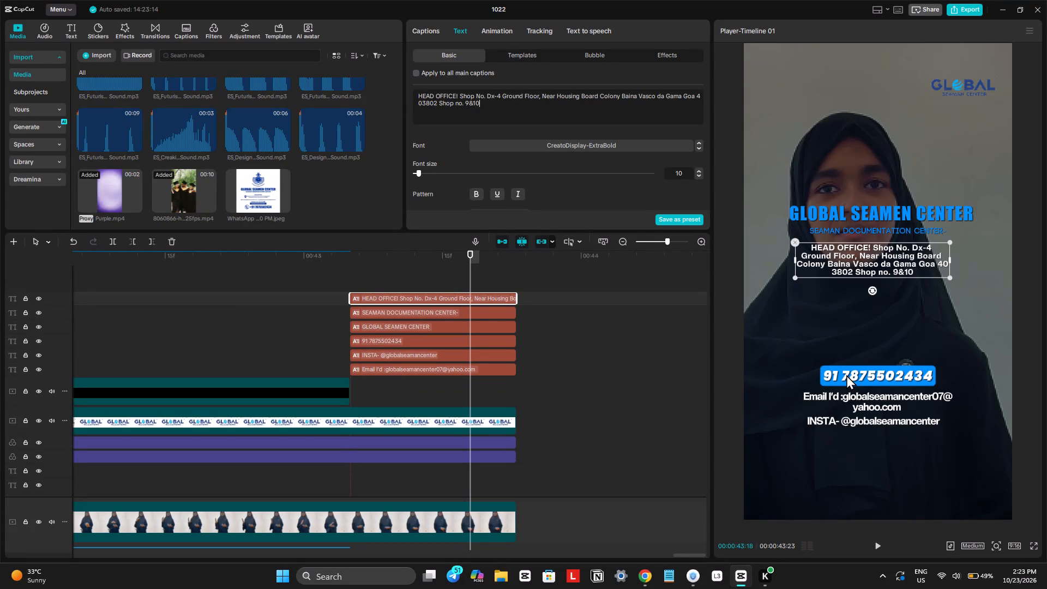
Change the font of the phone number caption to CreatoDisplay-Black.
left_click(394, 336)
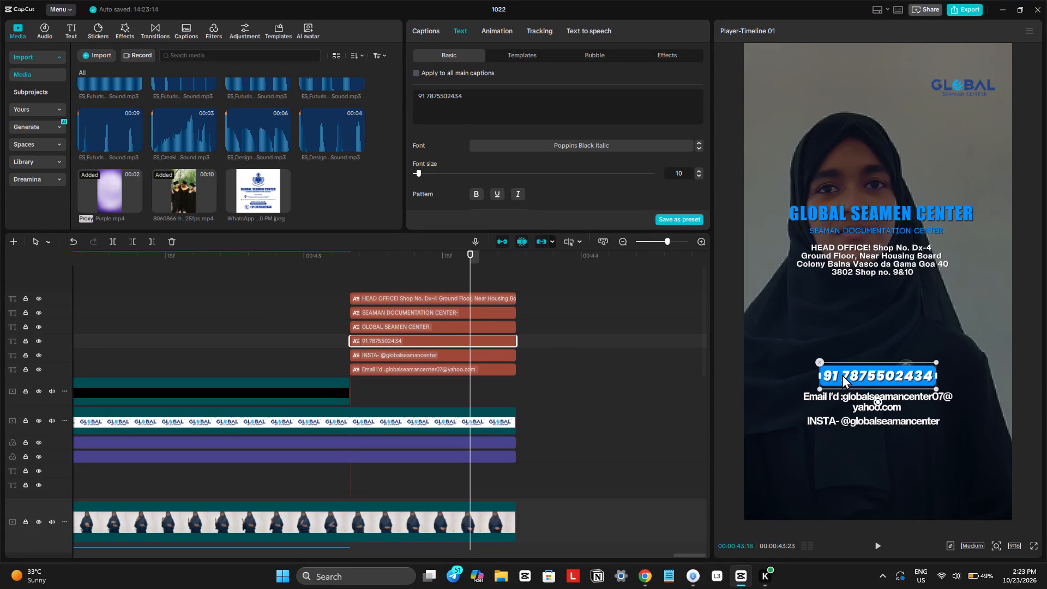
left_click(494, 147)
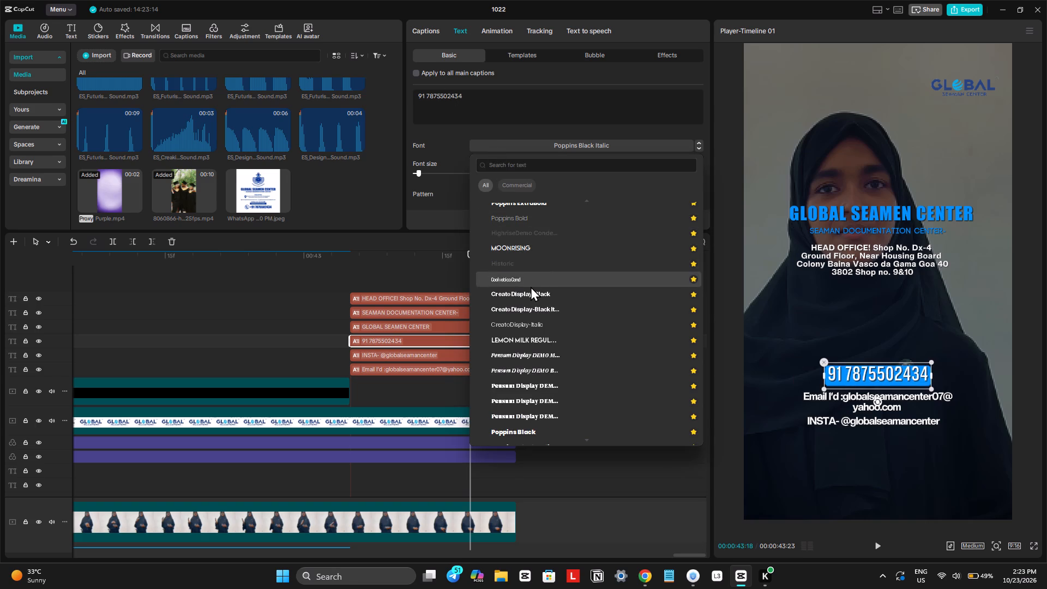
left_click(531, 289)
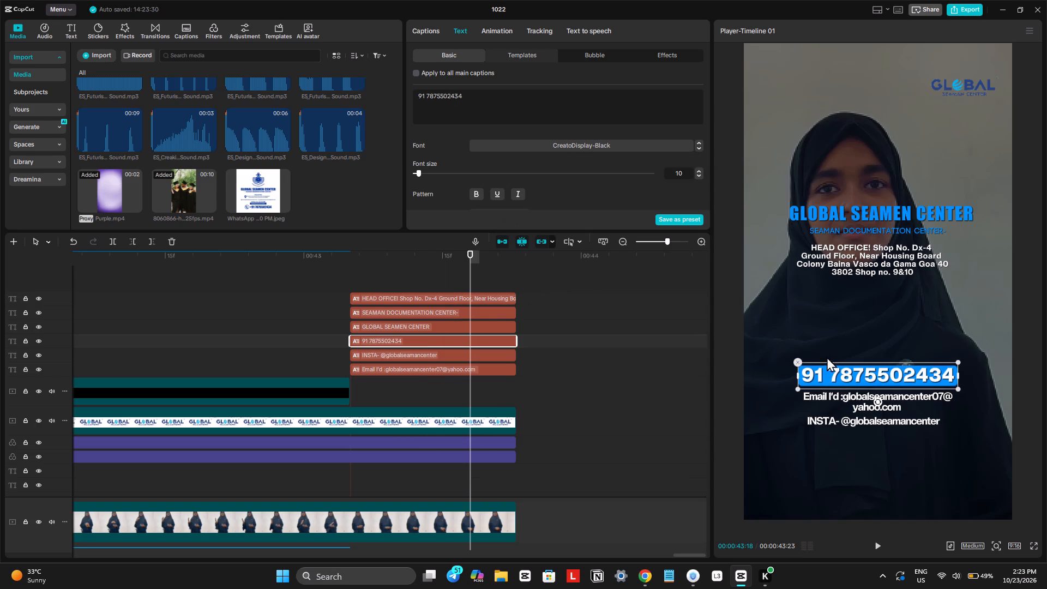
Move the phone number caption up, centred just below the head office address, and shrink it to fit within the address text's width.
left_click_drag(831, 371, 829, 304)
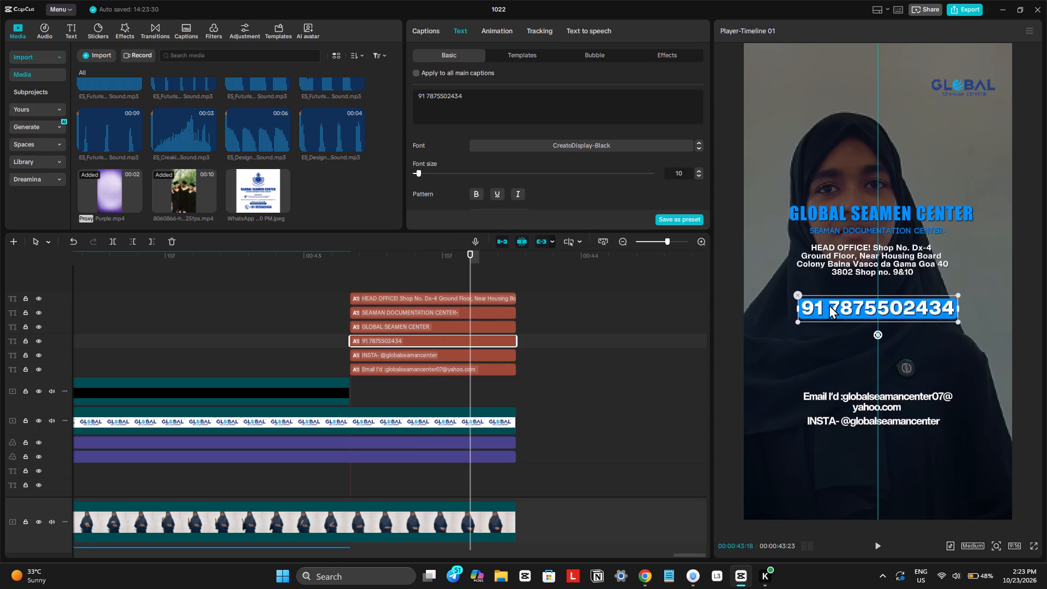
left_click_drag(829, 304, 829, 303)
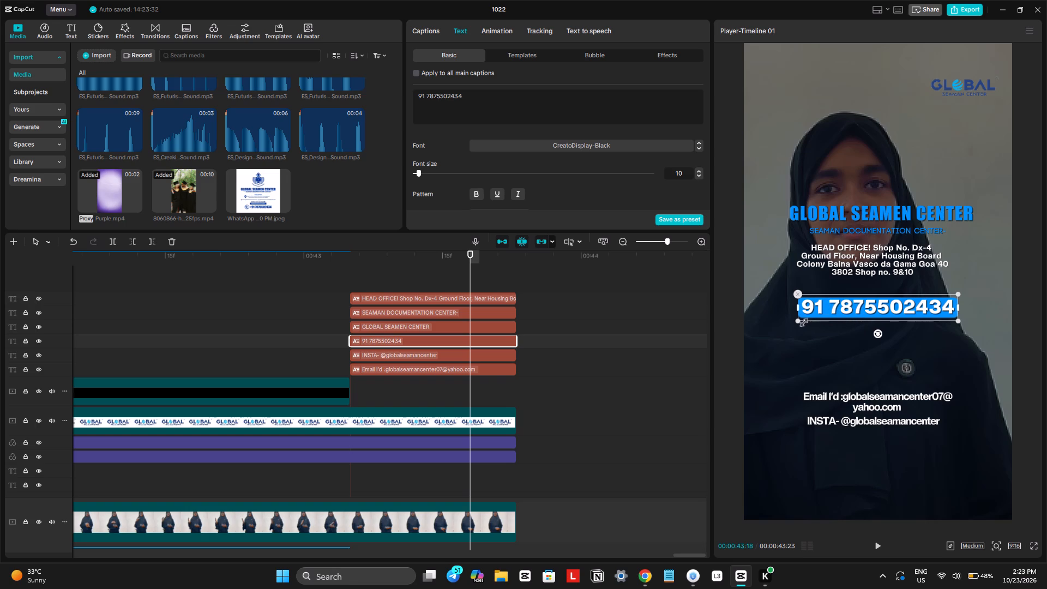
left_click_drag(797, 322, 820, 315)
left_click_drag(870, 310, 869, 298)
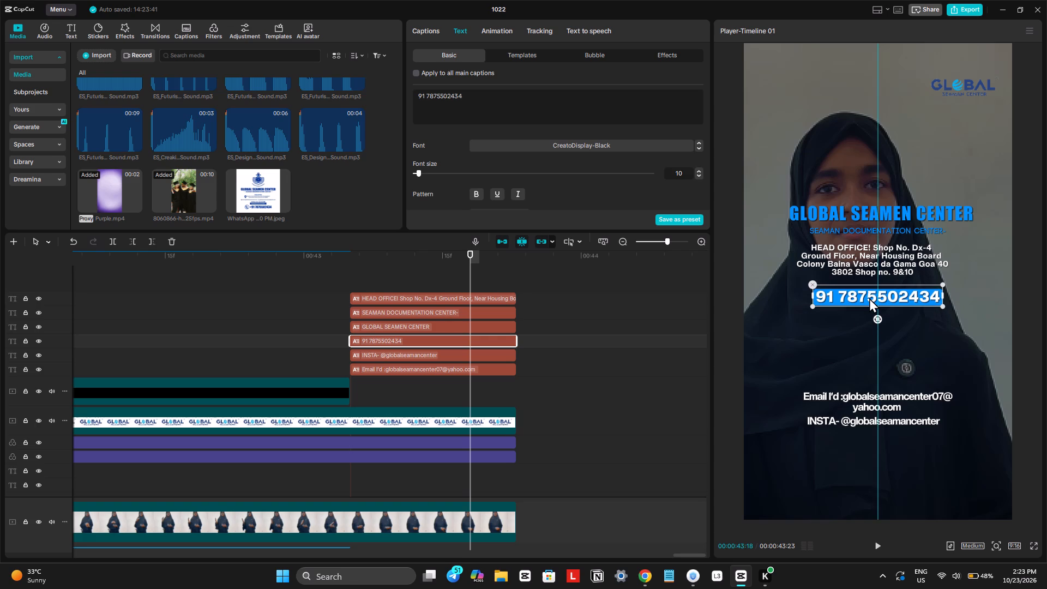
left_click_drag(869, 298, 869, 295)
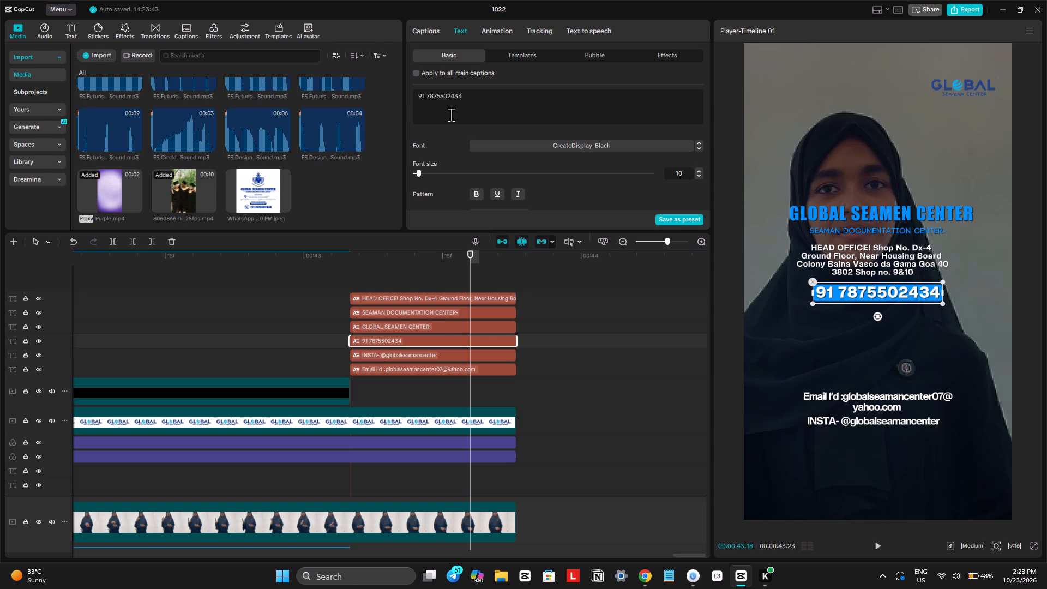
Select the email caption above the Instagram handle.
left_click(850, 399)
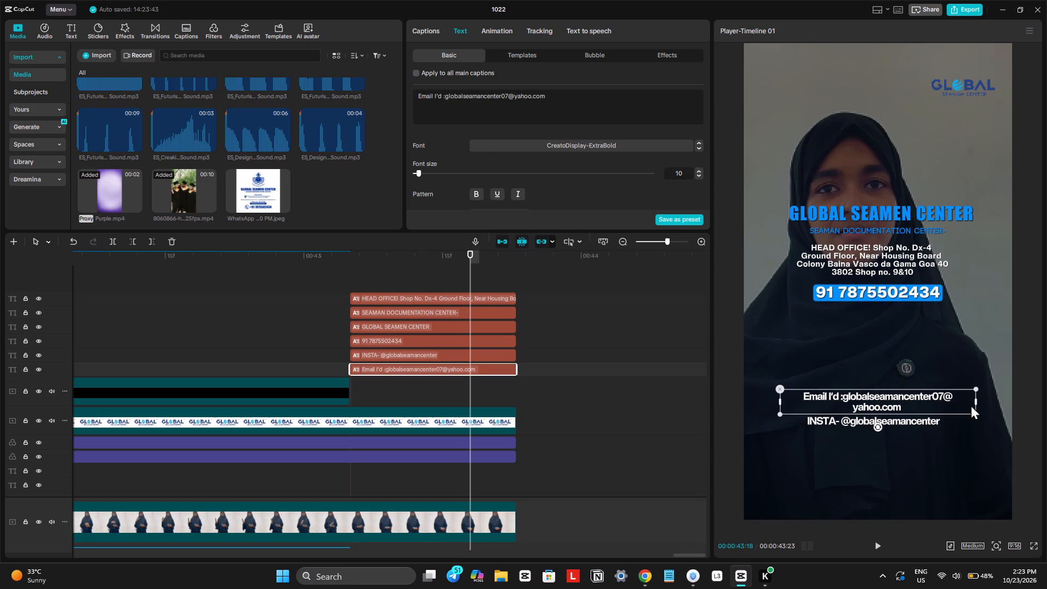
Widen the email caption's text box so it fits on one line, and centre it just below the phone number.
left_click_drag(976, 401, 999, 399)
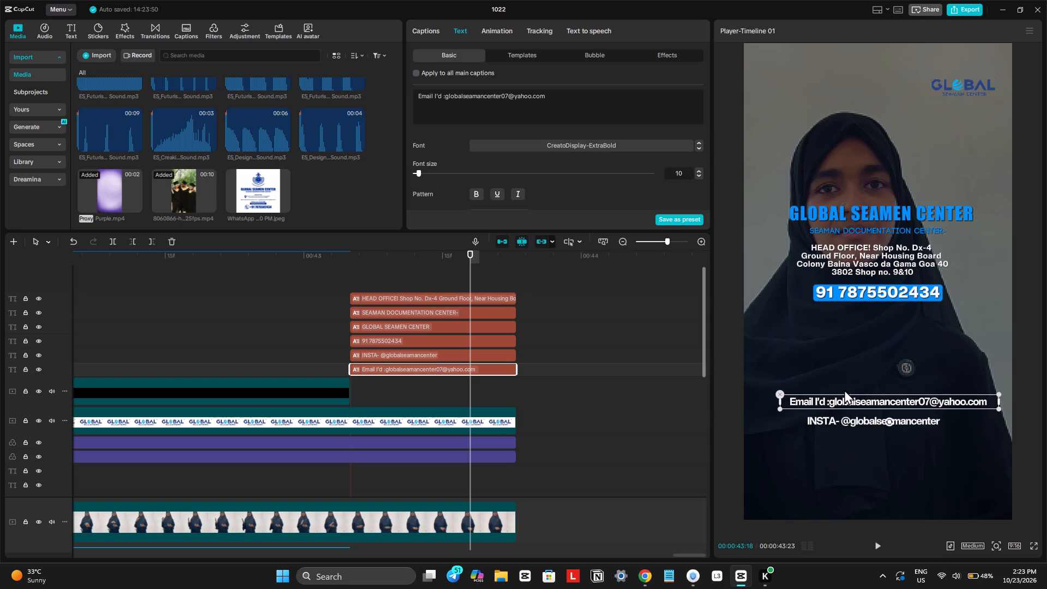
left_click_drag(848, 397, 833, 314)
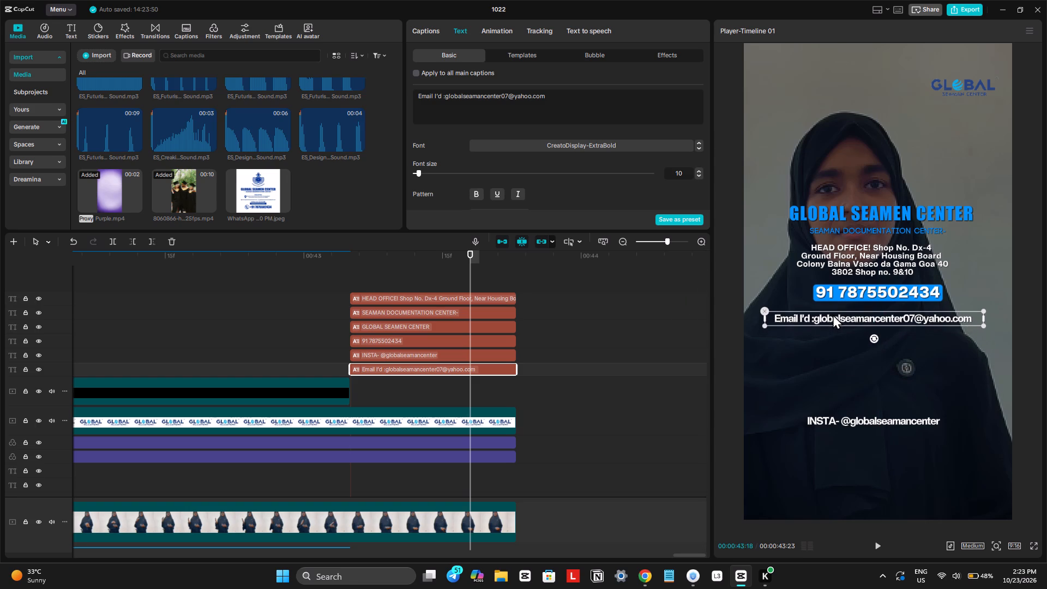
left_click_drag(833, 314, 838, 311)
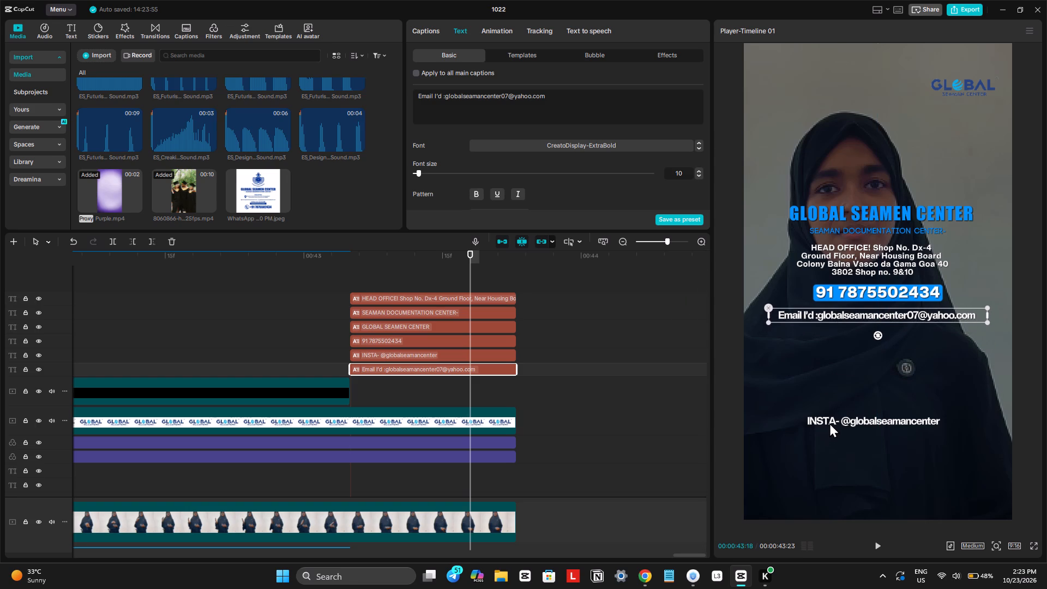
Move the Instagram handle caption up, centred a short gap below the email caption.
left_click(829, 423)
left_click_drag(829, 423, 828, 344)
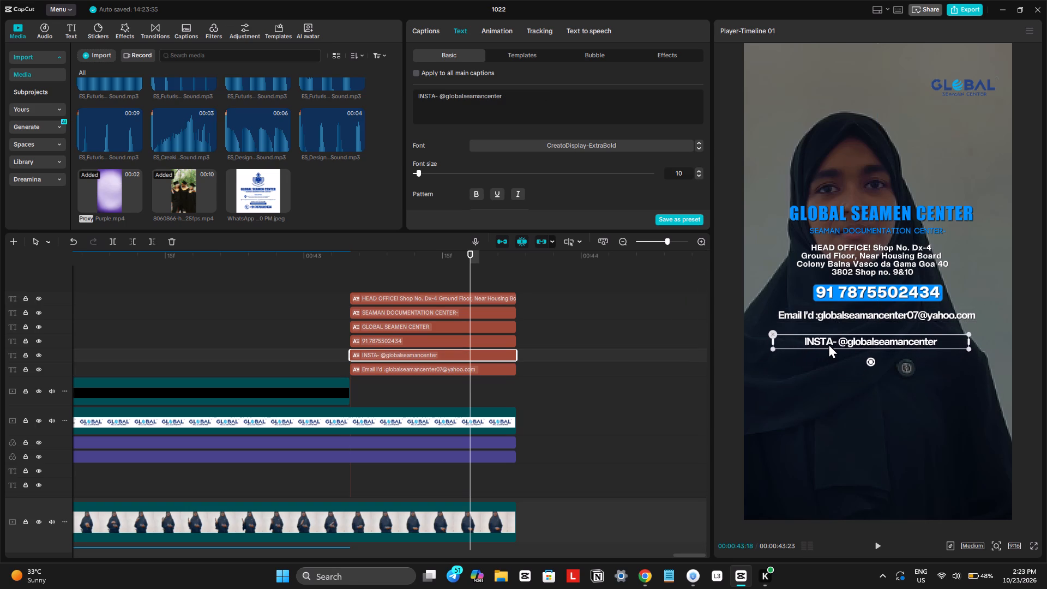
left_click_drag(828, 344, 829, 354)
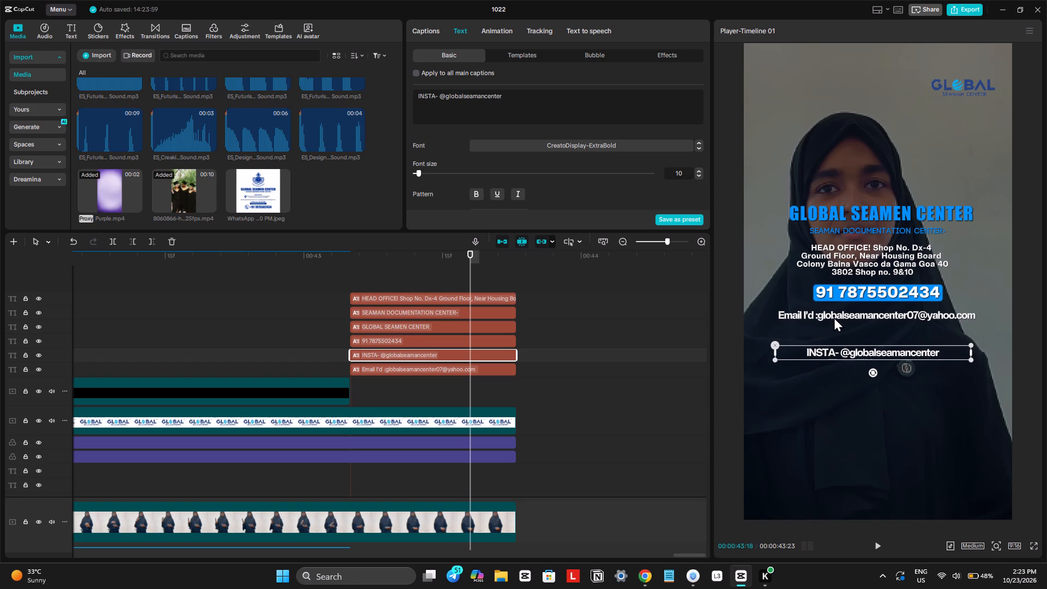
Nudge the email caption slightly down to even out its spacing between the phone number and the Instagram handle.
left_click(834, 317)
left_click_drag(834, 317, 833, 323)
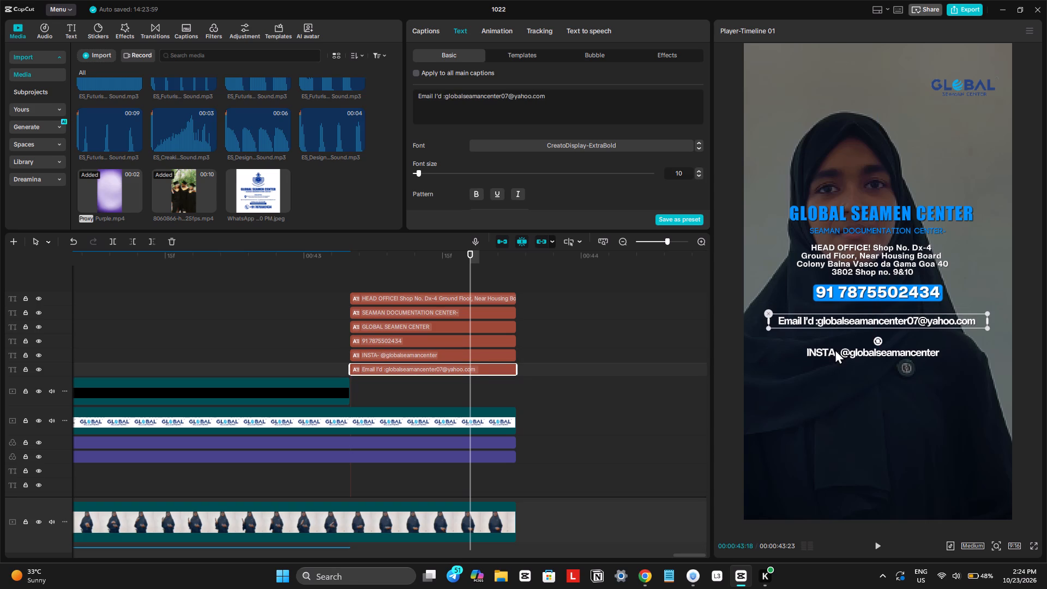
left_click(835, 349)
left_click_drag(835, 349, 835, 342)
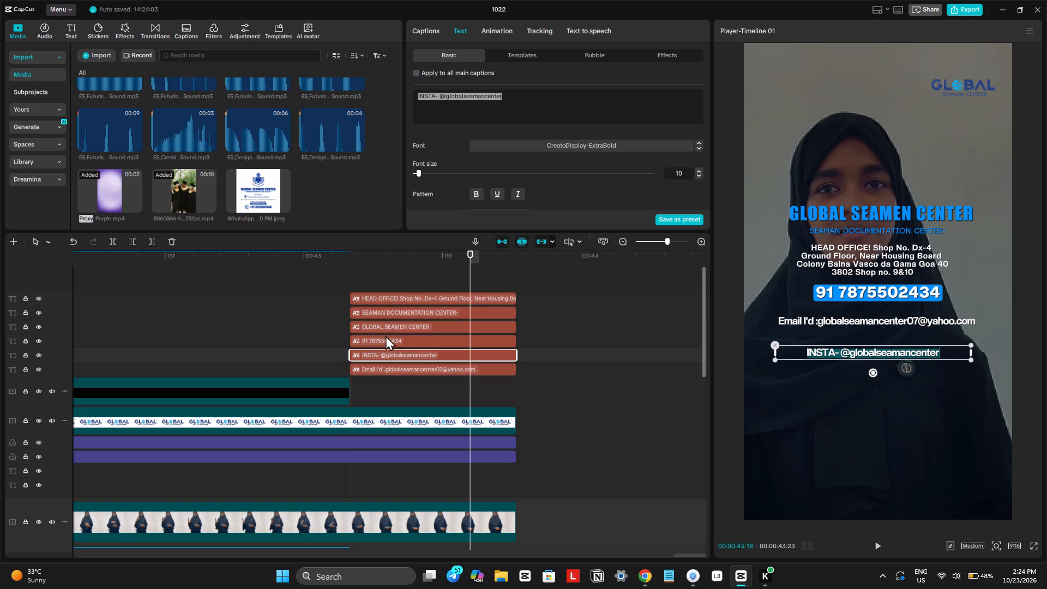
Move the playhead to the start of the contact captions at 00:00:43:05 and try to paste with the Instagram caption clip selected.
left_click(380, 352)
key("ctrl+v")
left_click(350, 262)
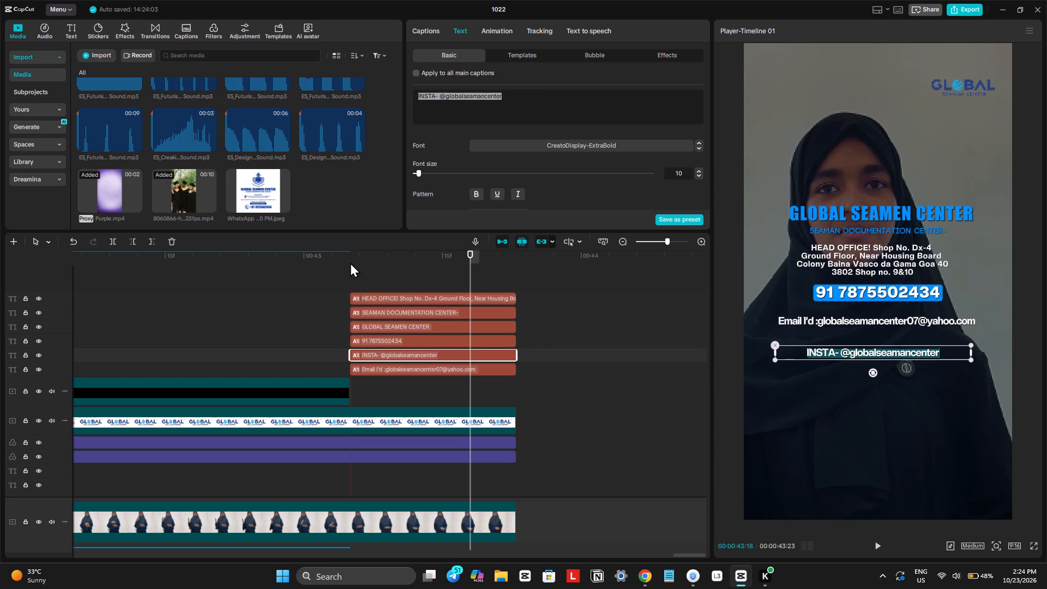
key("ctrl+b")
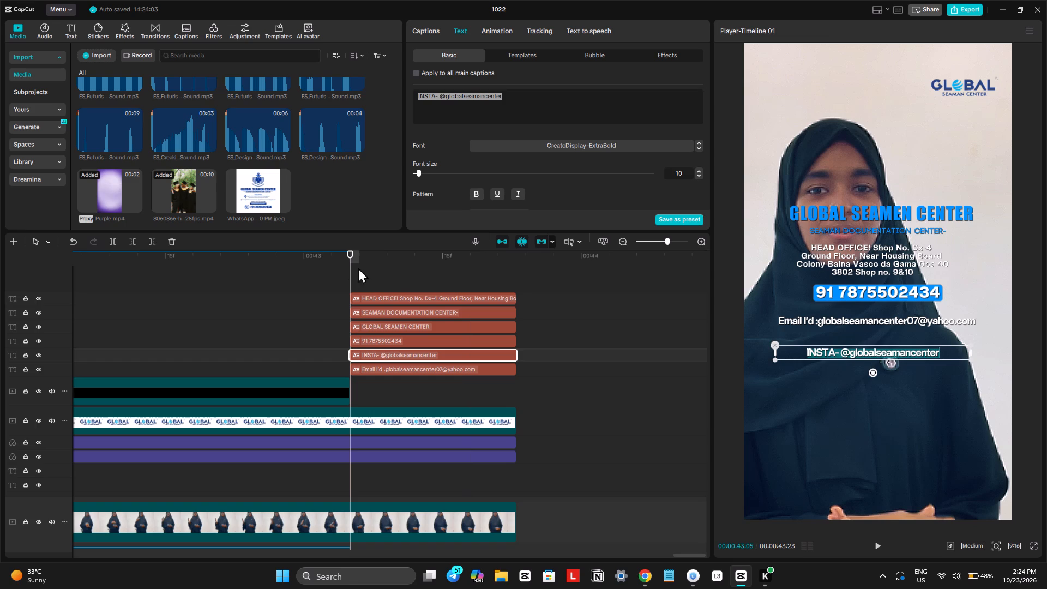
left_click(375, 358)
key("ctrl+v")
left_click(355, 276)
left_click(371, 357)
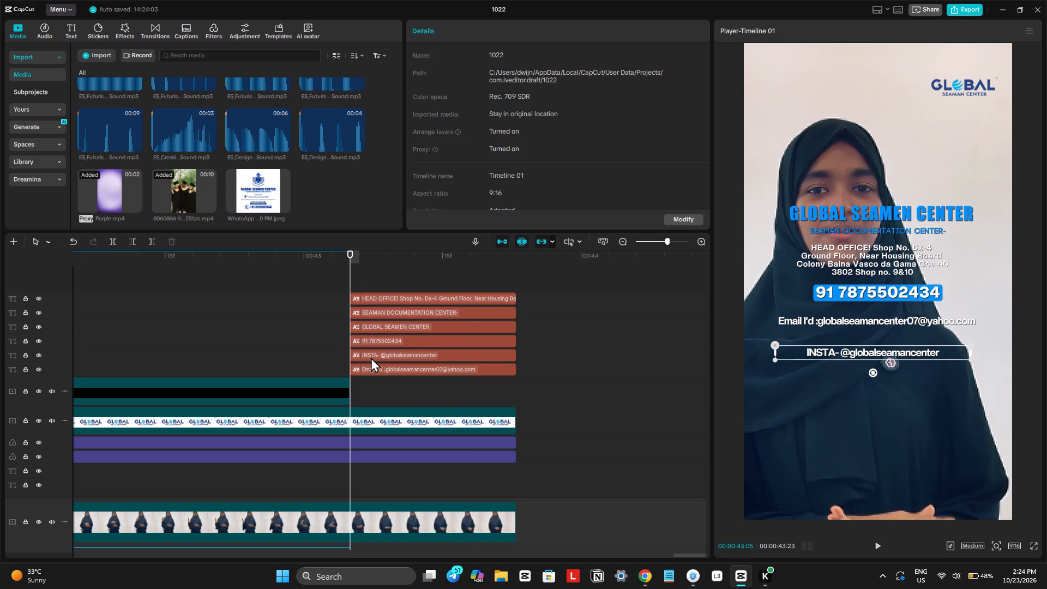
left_click(371, 357)
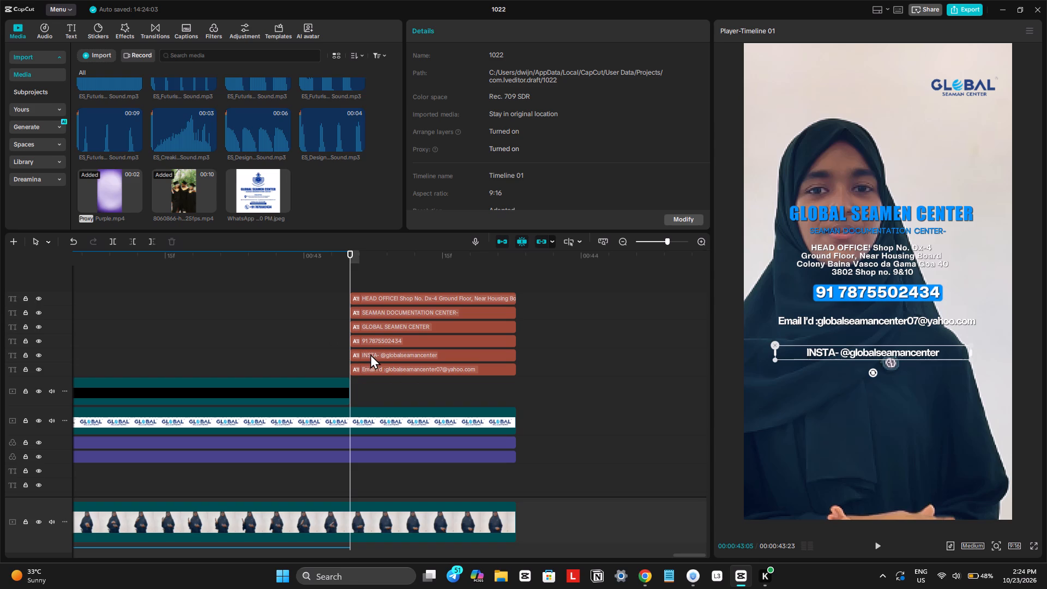
left_click(375, 356)
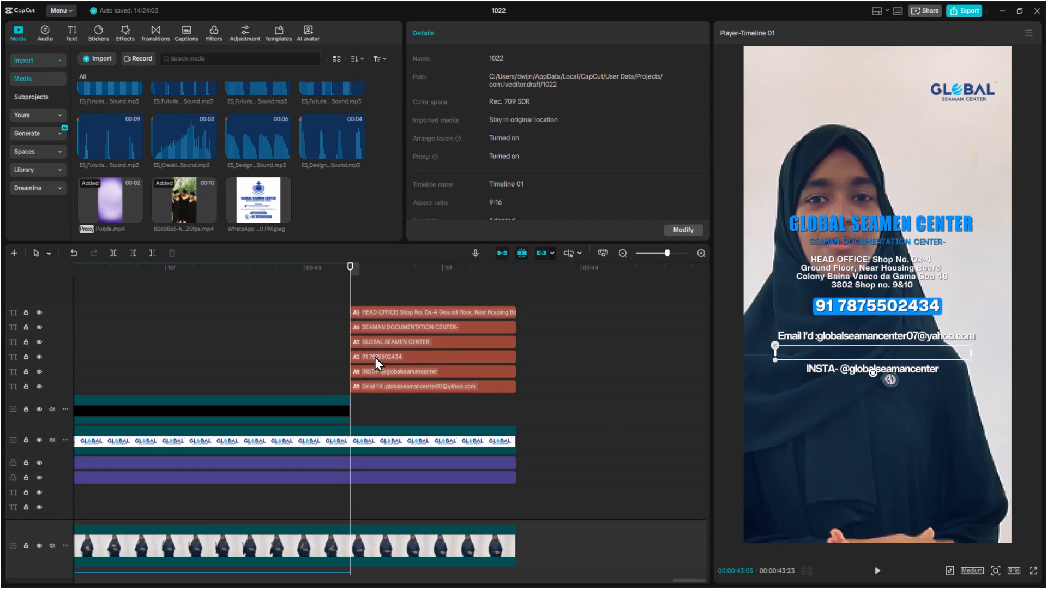
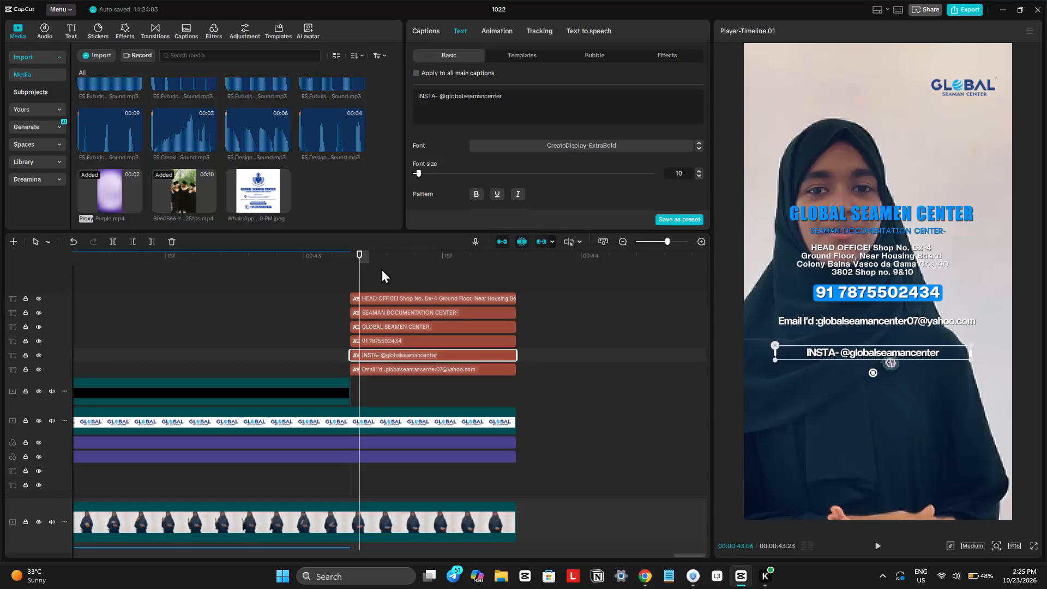
Paste a copy of the Instagram caption at the start of the closing captions, on a new track above the head office address.
left_click(359, 256)
left_click_drag(359, 256, 348, 257)
key("ctrl+v")
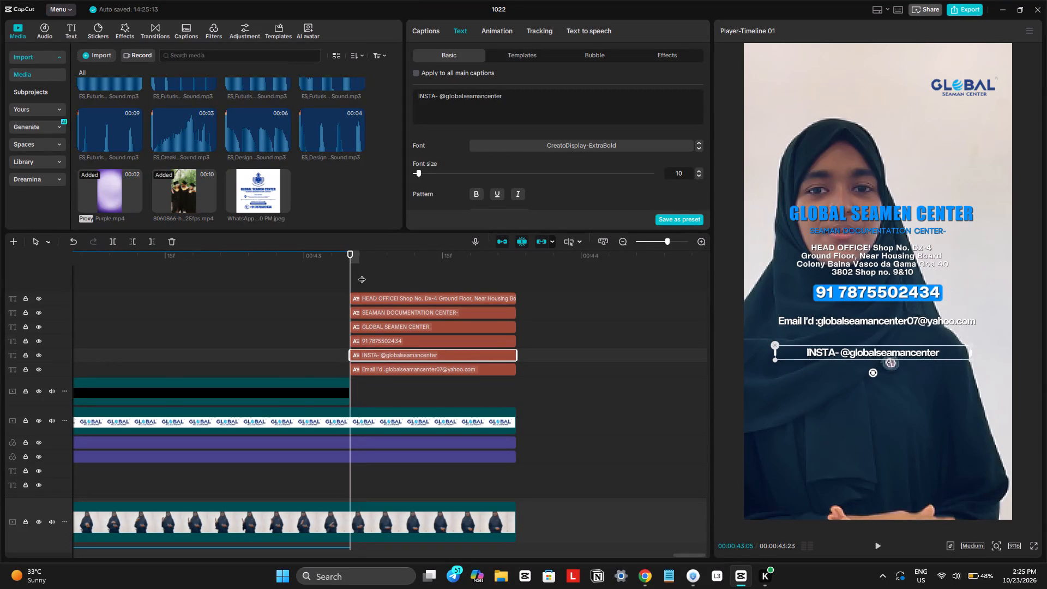
left_click_drag(375, 352, 372, 286)
left_click(375, 296)
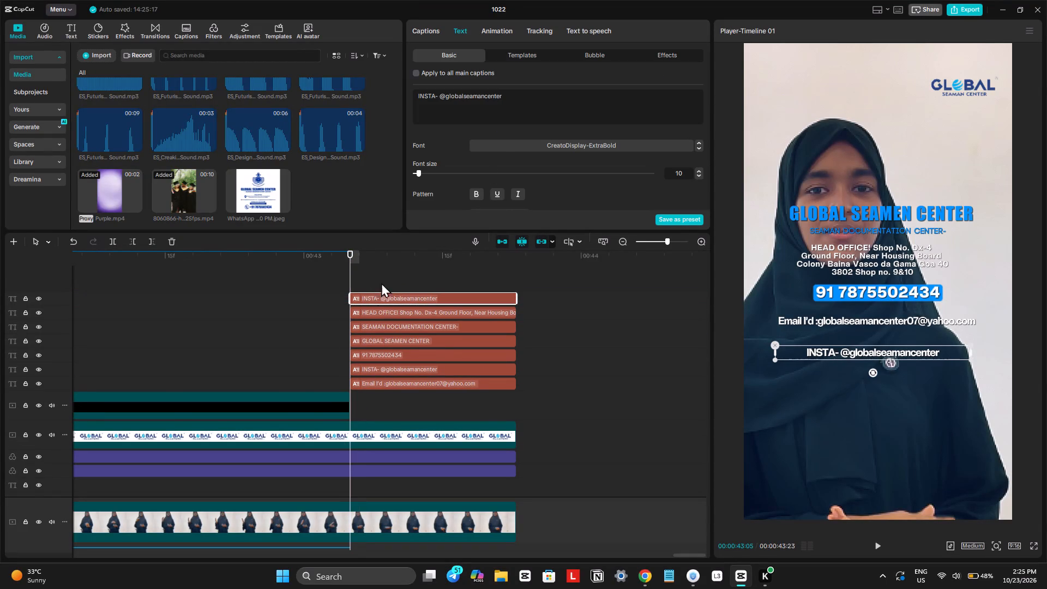
Replace the copied Instagram caption's text with a globe emoji, found by searching emojis for "web", followed by a space.
left_click_drag(502, 94, 395, 96)
key("super+v")
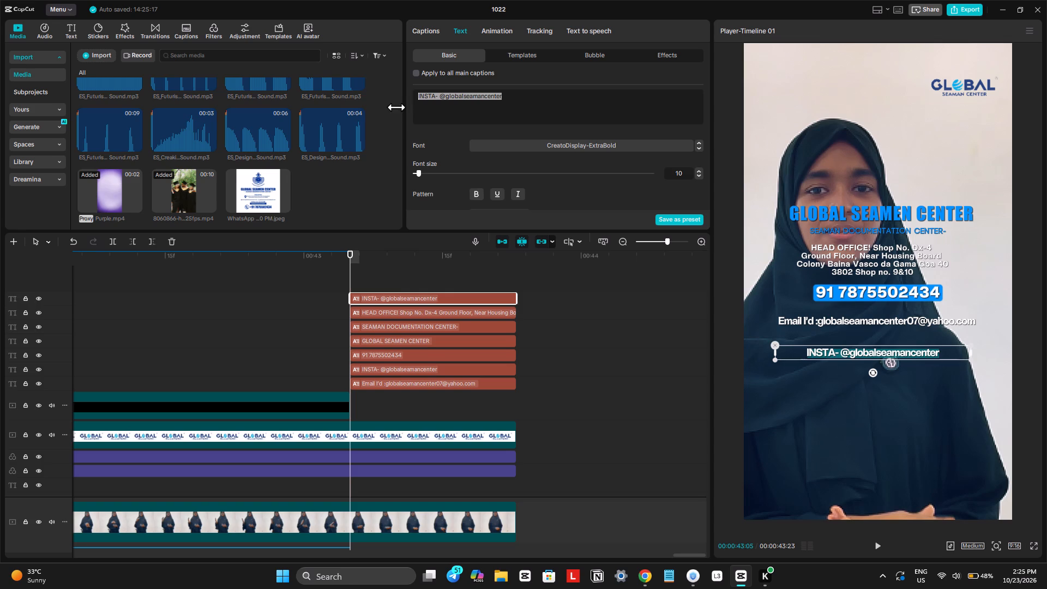
left_click(280, 353)
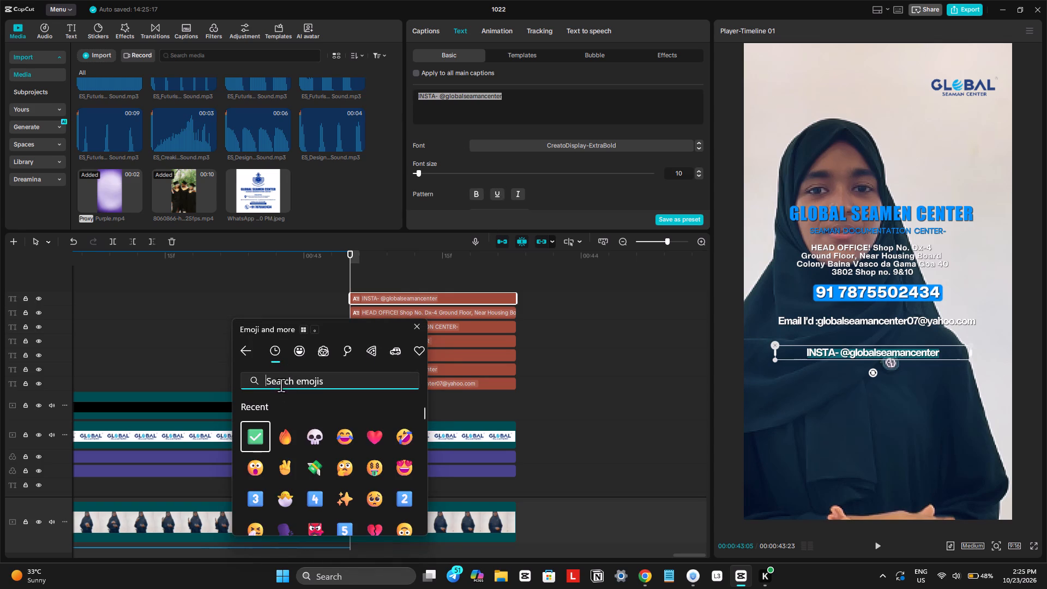
left_click(281, 384)
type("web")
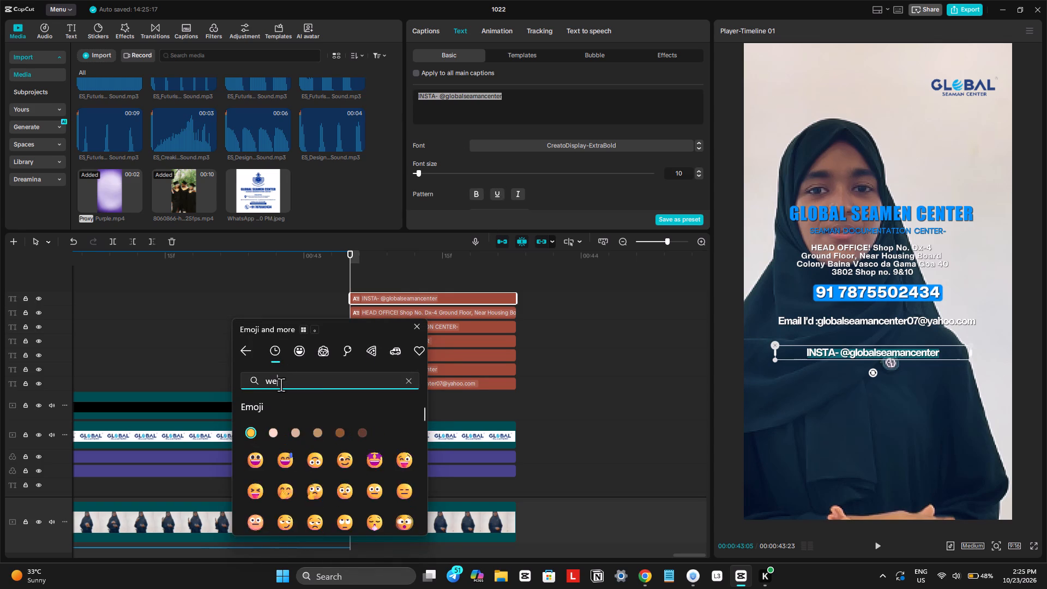
left_click(280, 435)
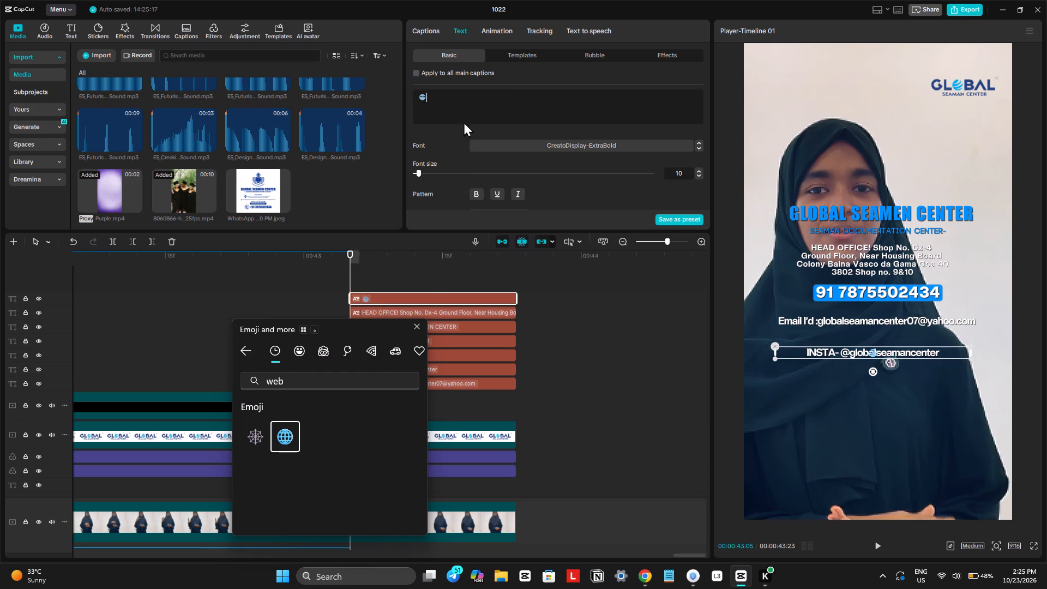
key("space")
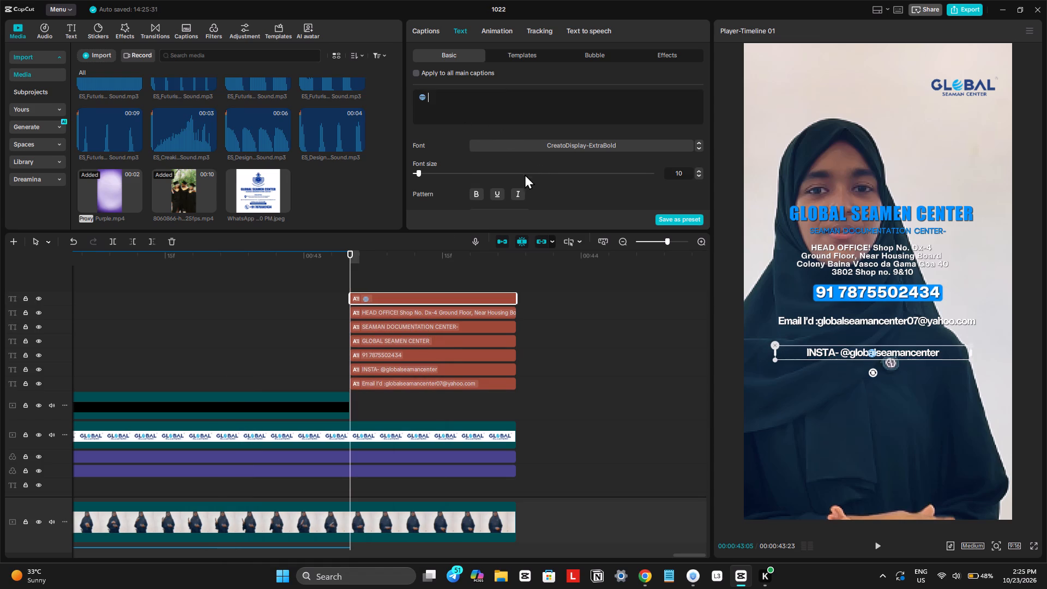
Preview the imported Global Seamen Center contact card image and start a screen snip over it.
left_click(261, 197)
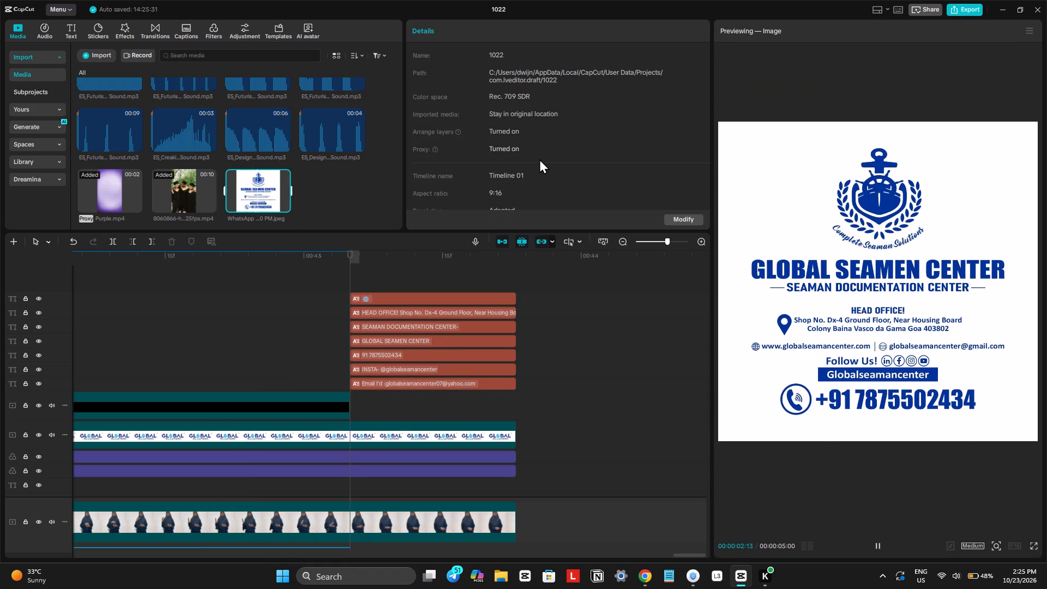
key("shift+super+s")
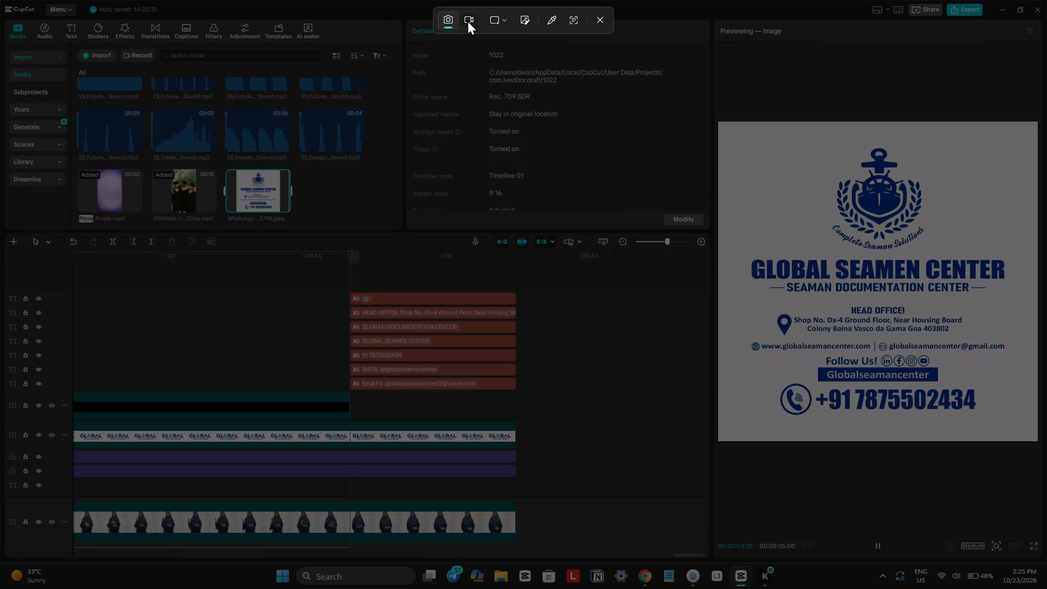
left_click(572, 15)
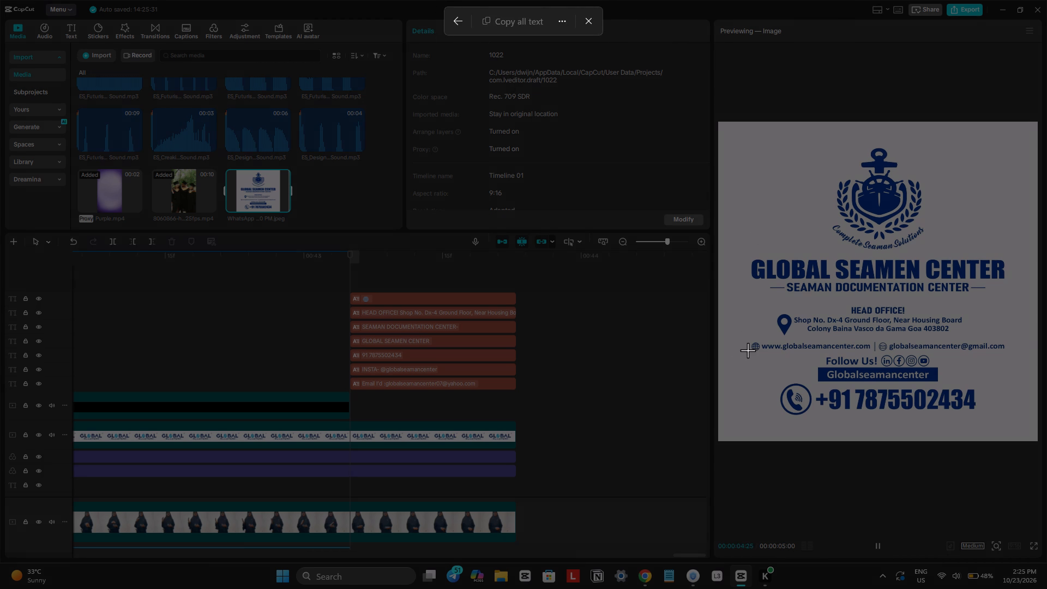
left_click_drag(748, 335, 863, 355)
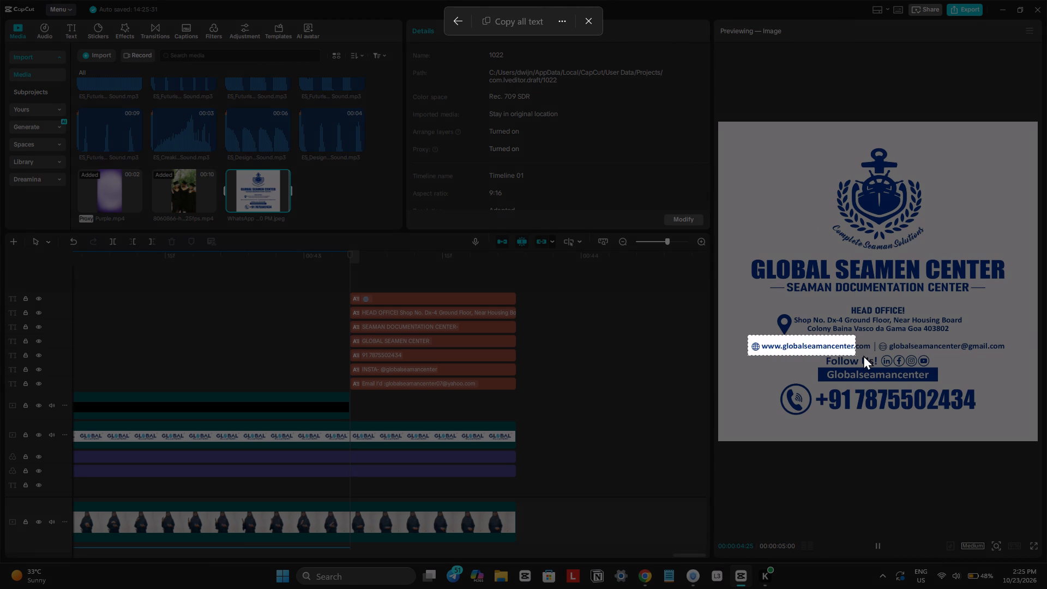
left_click_drag(863, 355, 872, 354)
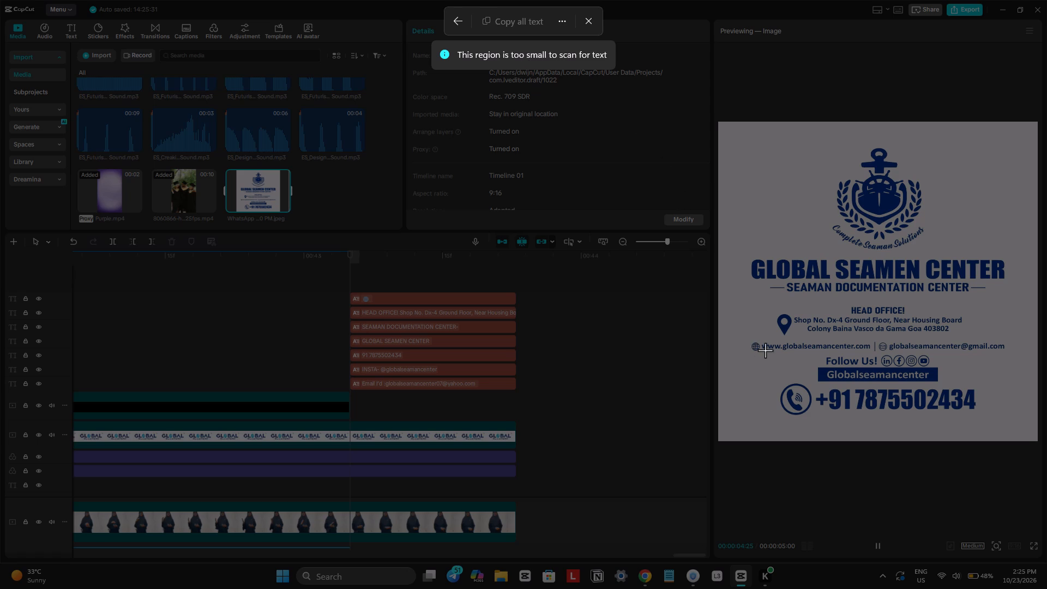
left_click_drag(739, 328, 859, 360)
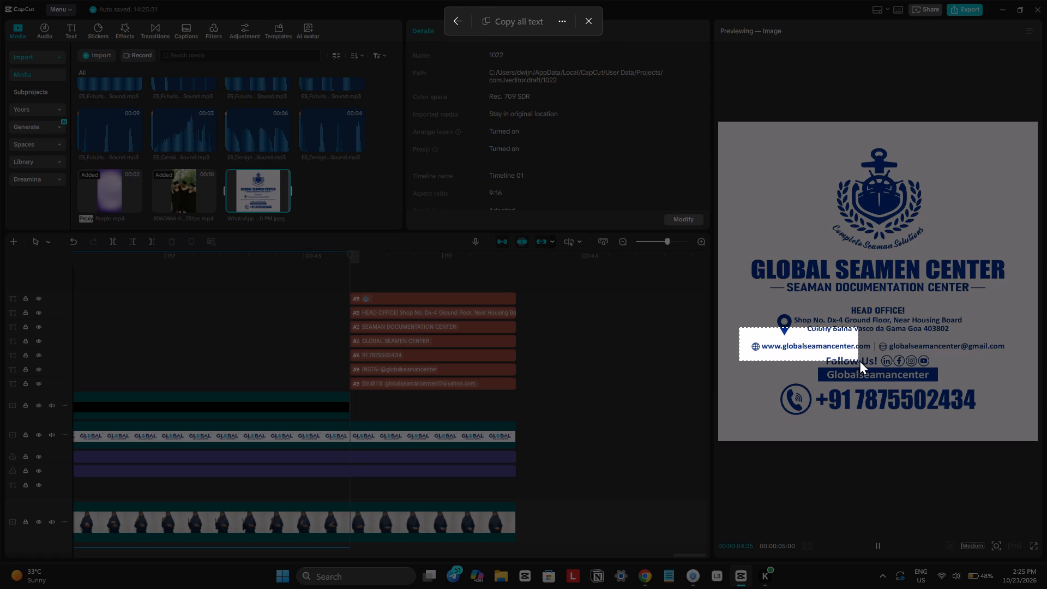
left_click_drag(859, 360, 875, 357)
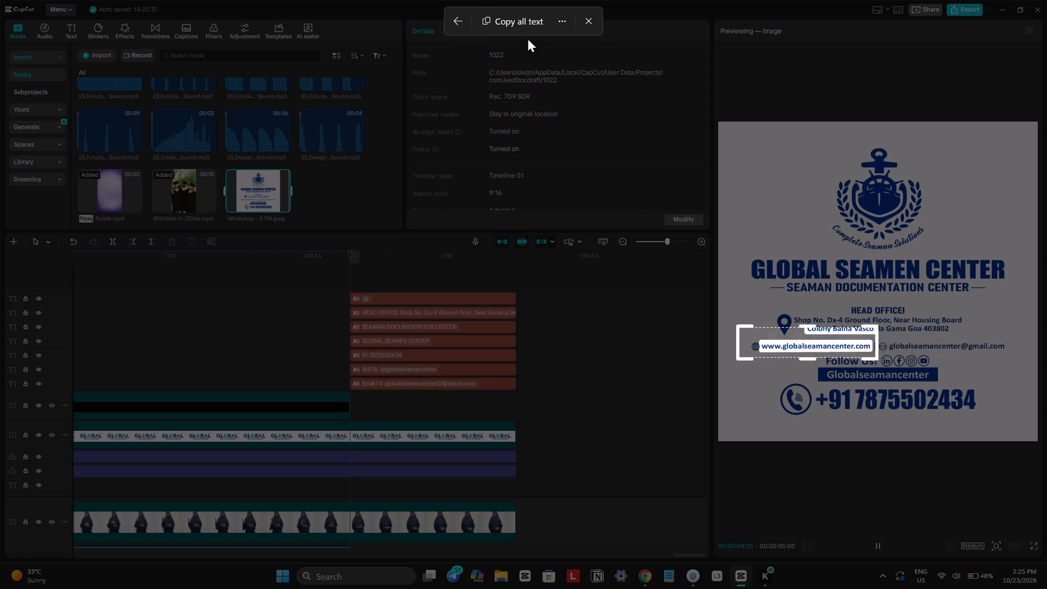
left_click(526, 20)
left_click(406, 299)
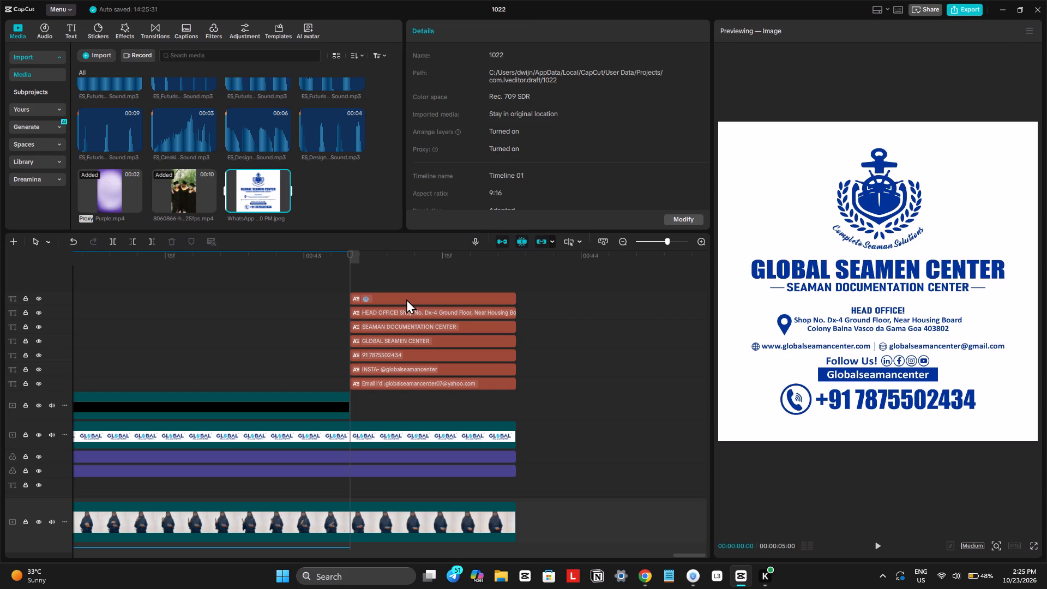
Paste the copied website line after the globe emoji in the website caption.
left_click(472, 92)
left_click(472, 99)
left_click(472, 99)
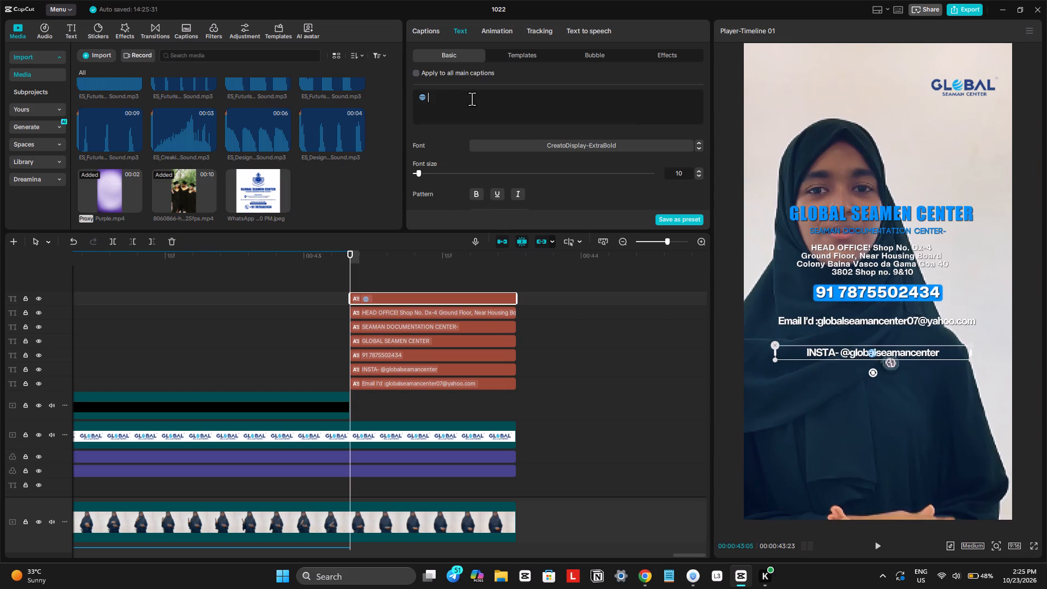
key("ctrl+v")
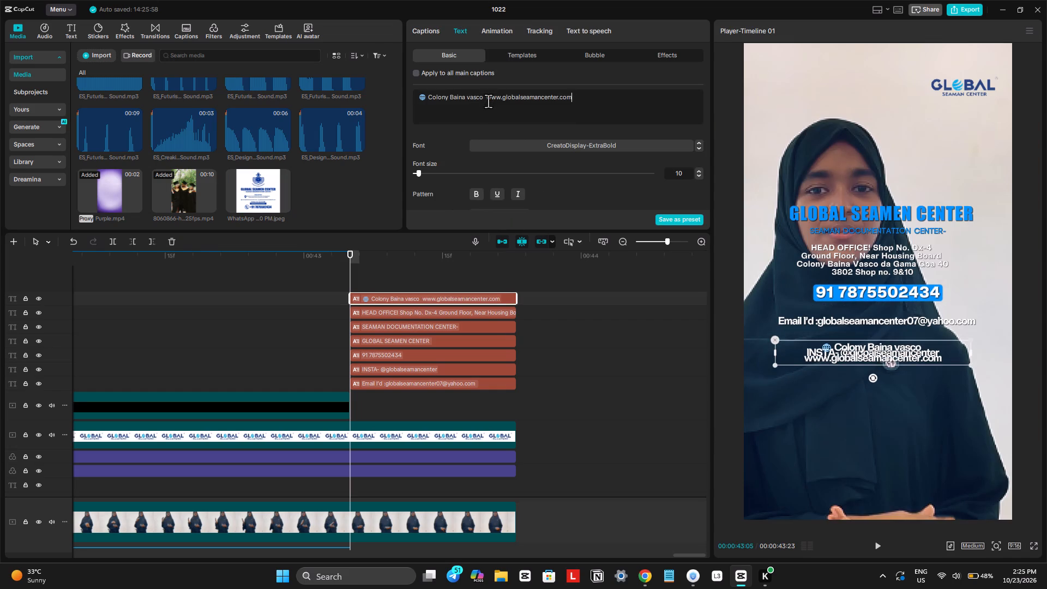
left_click(485, 97)
key("BackSpace")
key("BackSpace")
key("BackSpace")
key("BackSpace")
key("BackSpace")
key("BackSpace")
key("BackSpace")
key("BackSpace")
key("BackSpace")
key("BackSpace")
key("BackSpace")
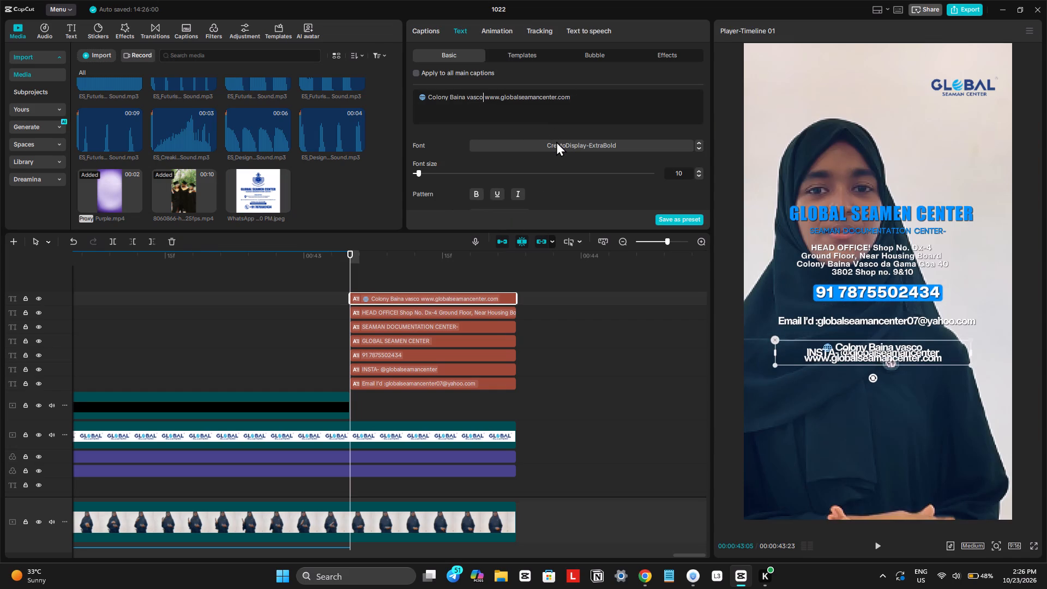
key("BackSpace")
key("BackSpace")
key("BackSpace")
key("BackSpace")
key("BackSpace")
key("BackSpace")
key("BackSpace")
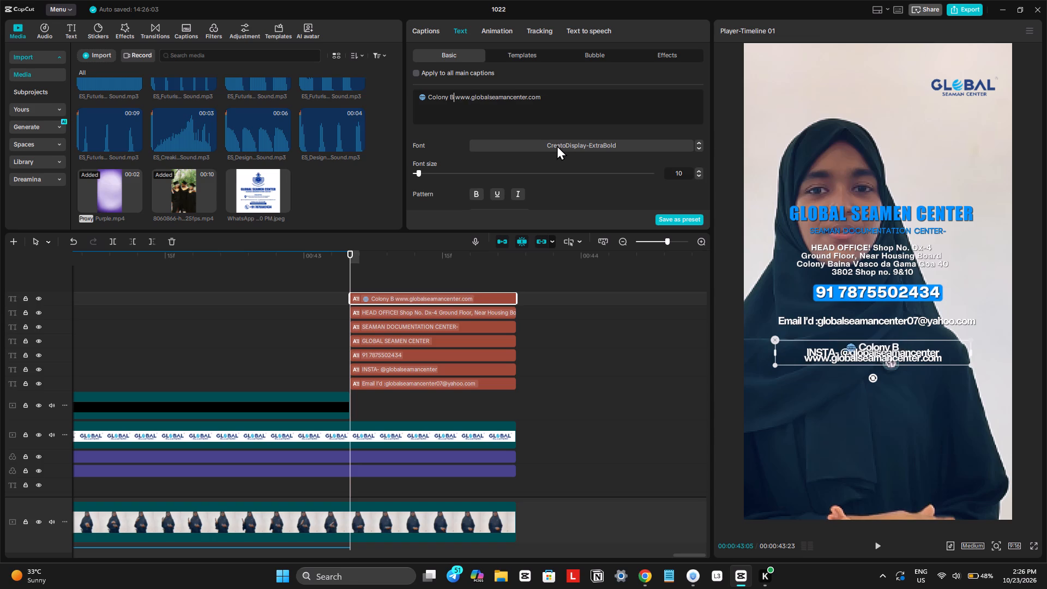
key("BackSpace")
key("BackSpace")
key("BackSpace")
key("BackSpace")
key("BackSpace")
key("BackSpace")
key("BackSpace")
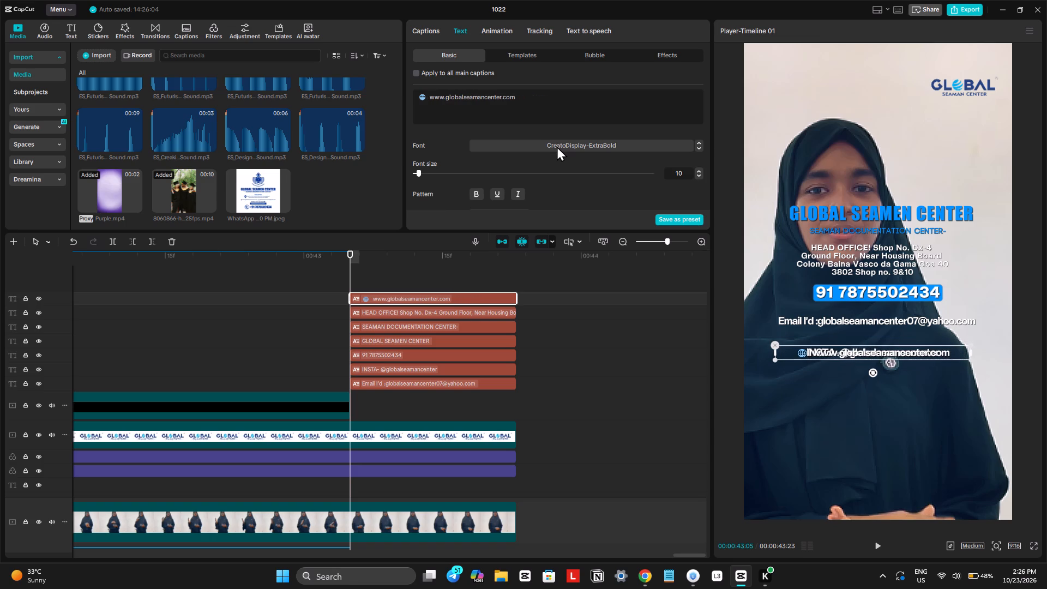
key("Right")
key("BackSpace")
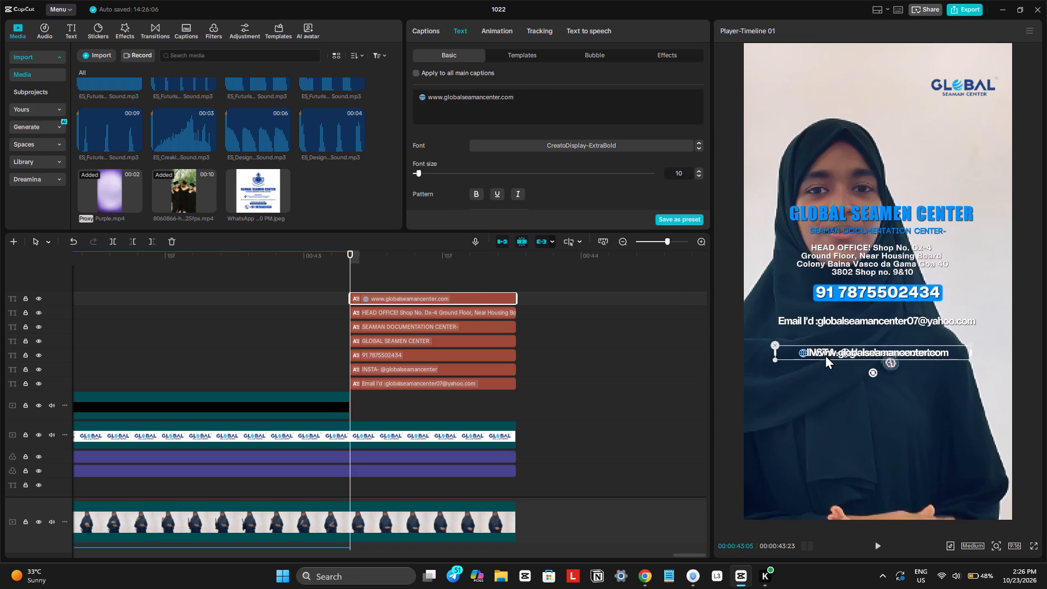
Move the website caption up so it sits between the email caption and the Instagram handle.
left_click_drag(826, 354, 822, 341)
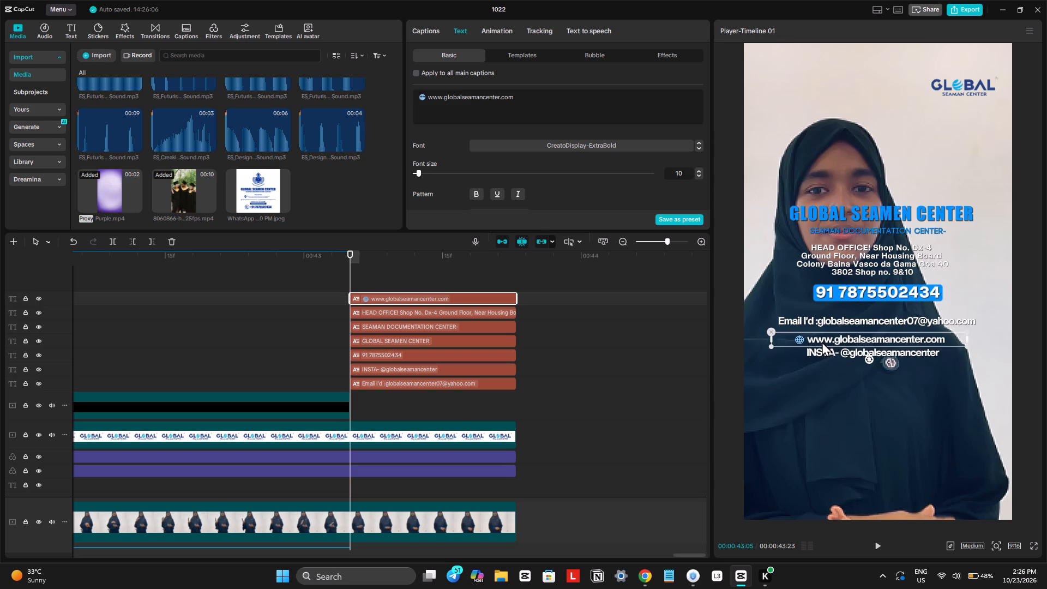
left_click_drag(822, 341, 821, 339)
Check the reference contact image and replace the "Email I'd" label in the email caption with an envelope-with-arrow emoji.
left_click(821, 353)
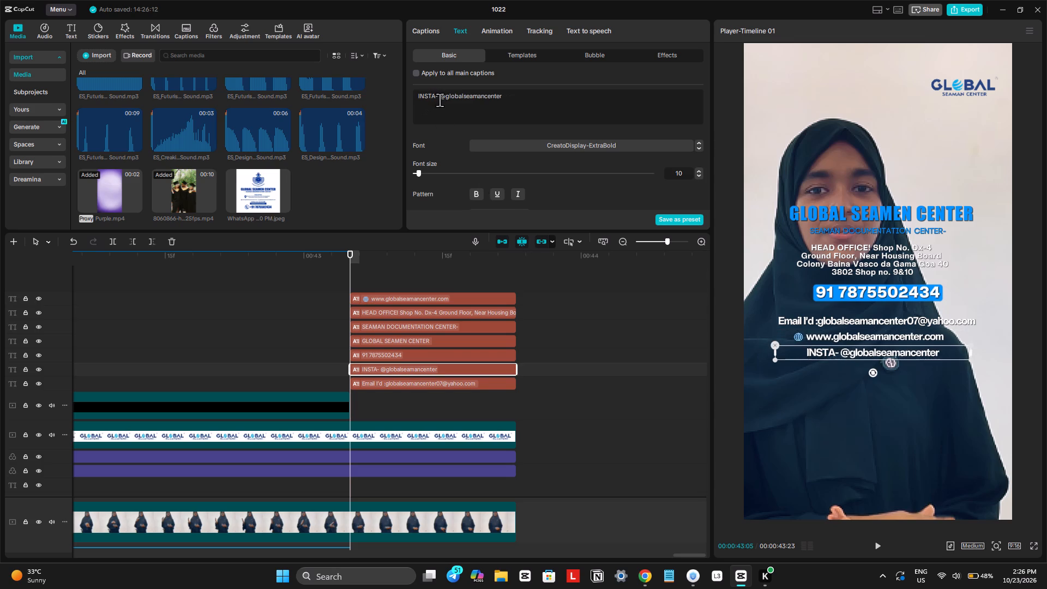
left_click(246, 194)
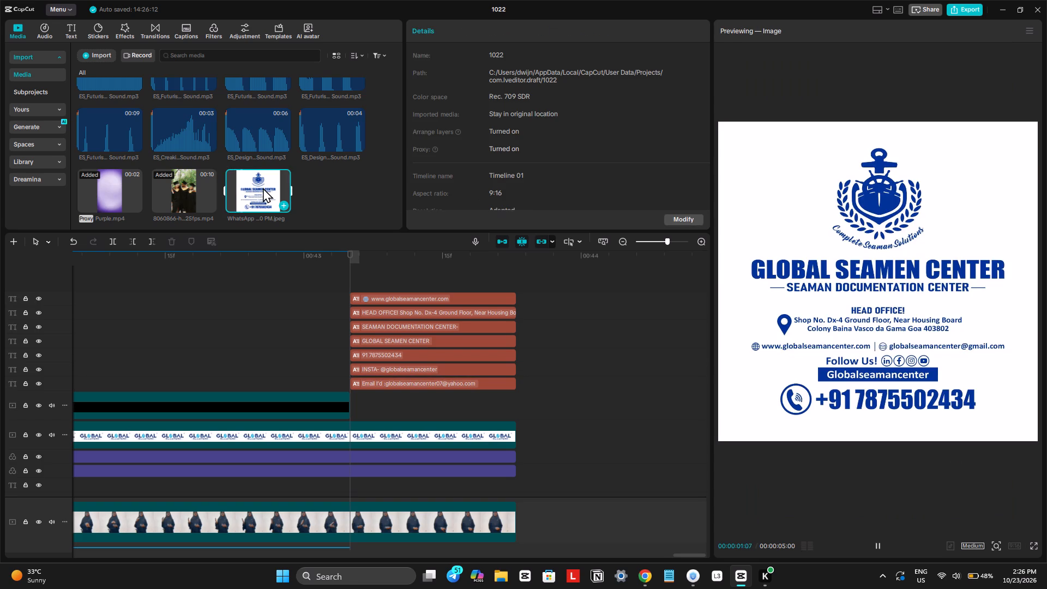
left_click(368, 384)
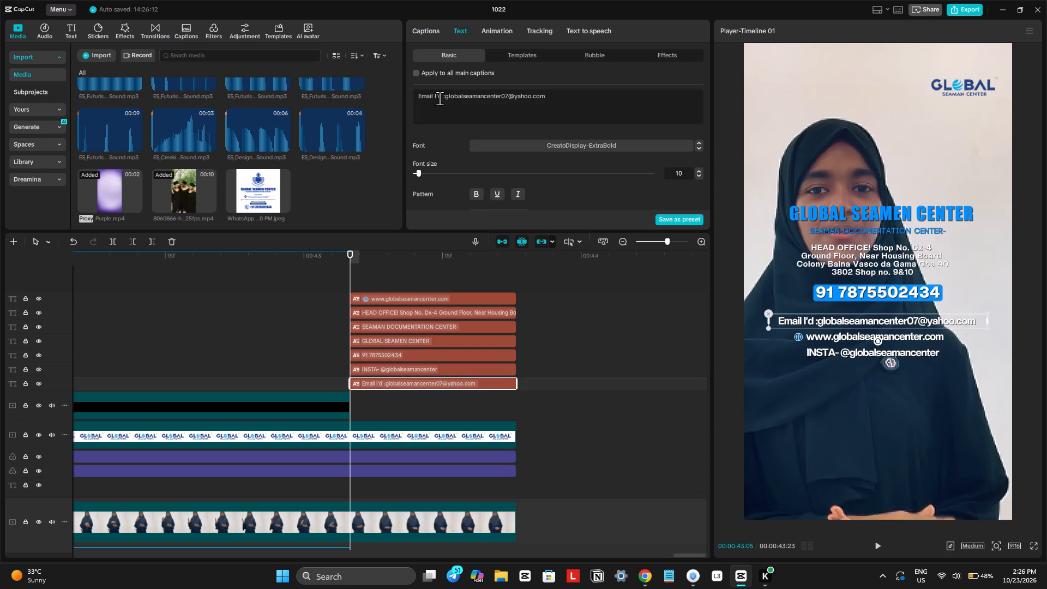
left_click_drag(442, 98, 387, 98)
key("super+v")
left_click(471, 140)
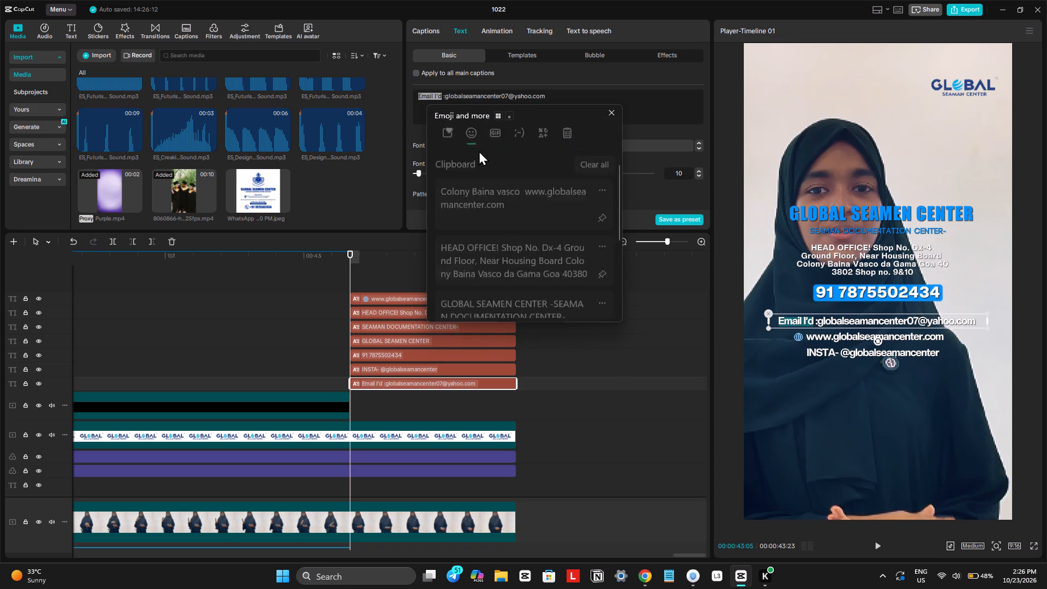
left_click(466, 165)
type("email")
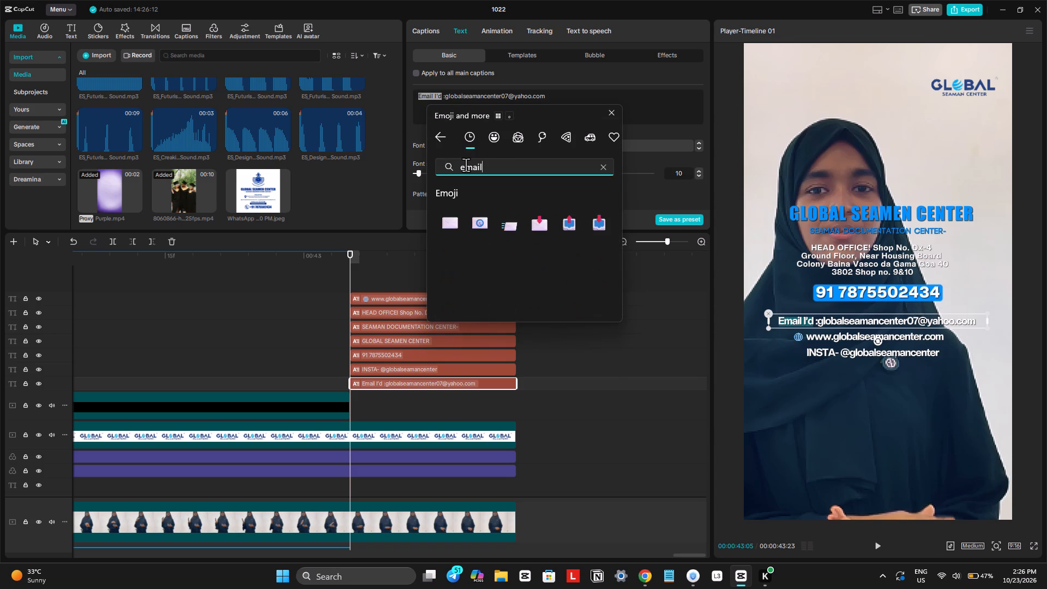
left_click(541, 222)
left_click(350, 259)
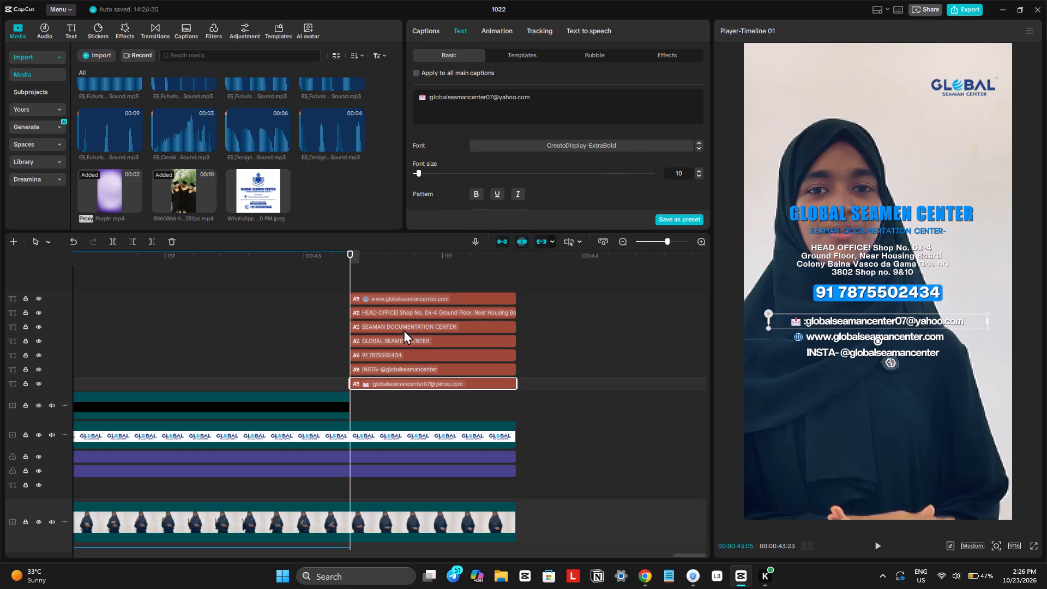
Search the emojis for "instag" and "social media" to find an icon for the Instagram caption.
left_click(375, 367)
left_click(433, 100)
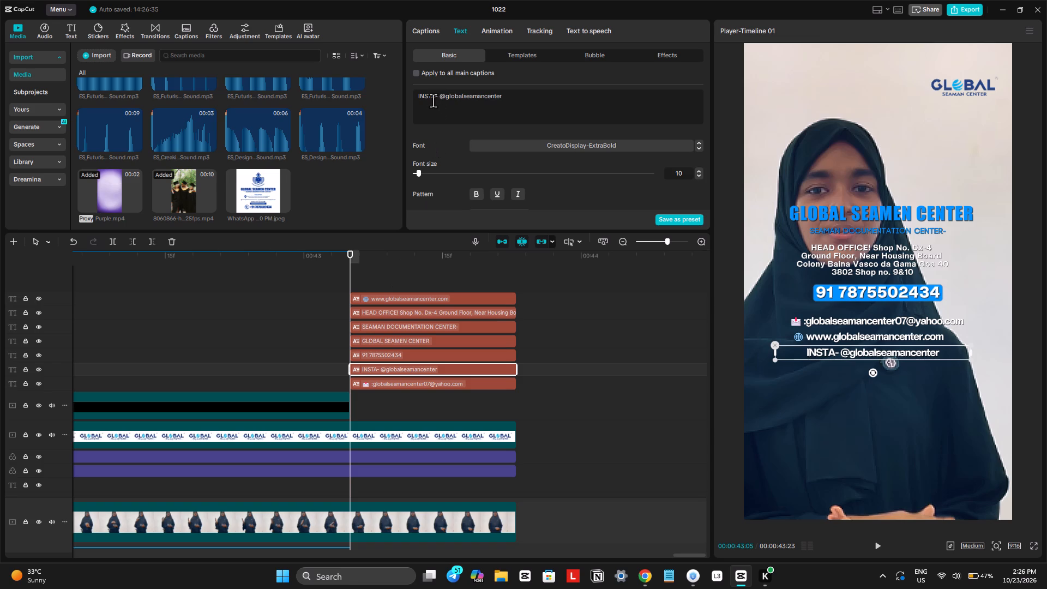
key("super+v")
left_click(466, 143)
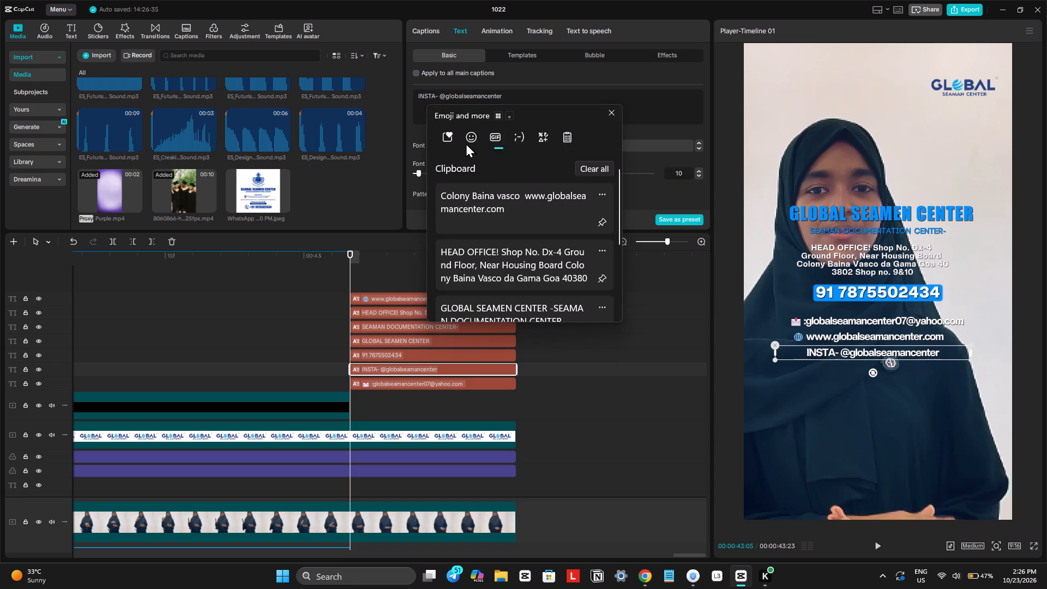
left_click(474, 173)
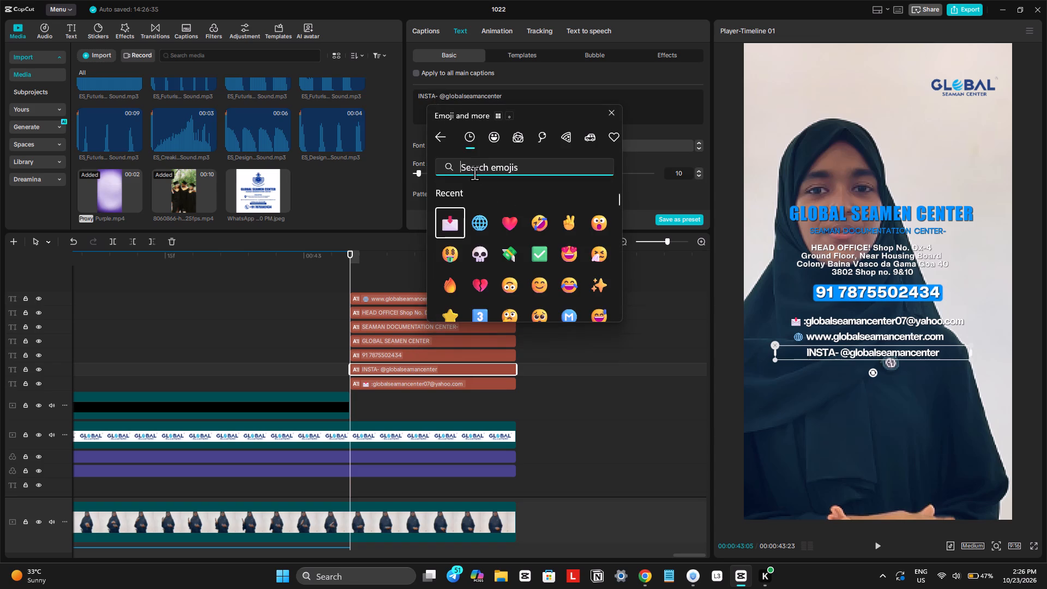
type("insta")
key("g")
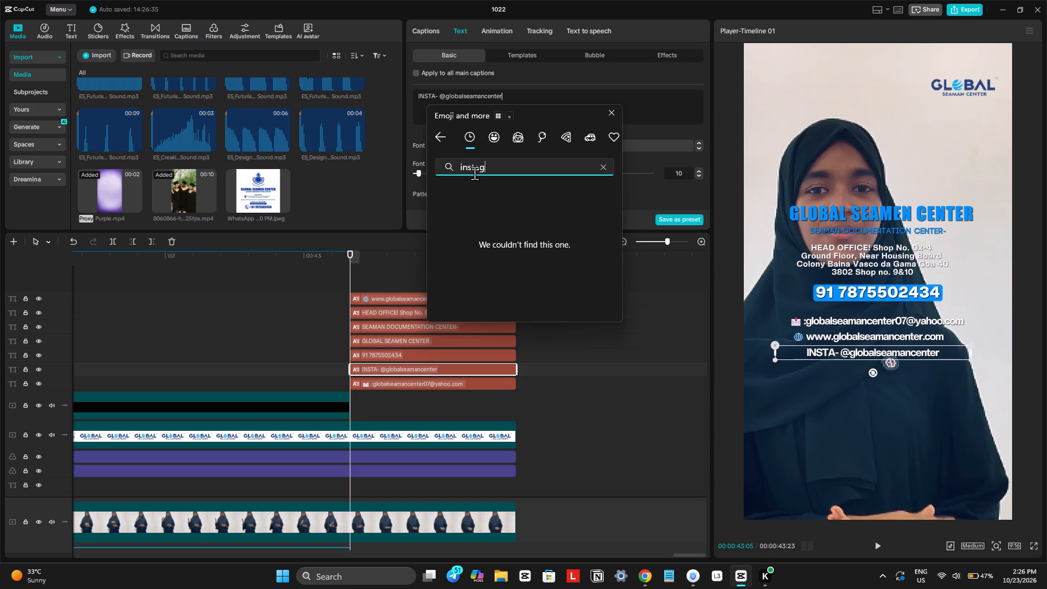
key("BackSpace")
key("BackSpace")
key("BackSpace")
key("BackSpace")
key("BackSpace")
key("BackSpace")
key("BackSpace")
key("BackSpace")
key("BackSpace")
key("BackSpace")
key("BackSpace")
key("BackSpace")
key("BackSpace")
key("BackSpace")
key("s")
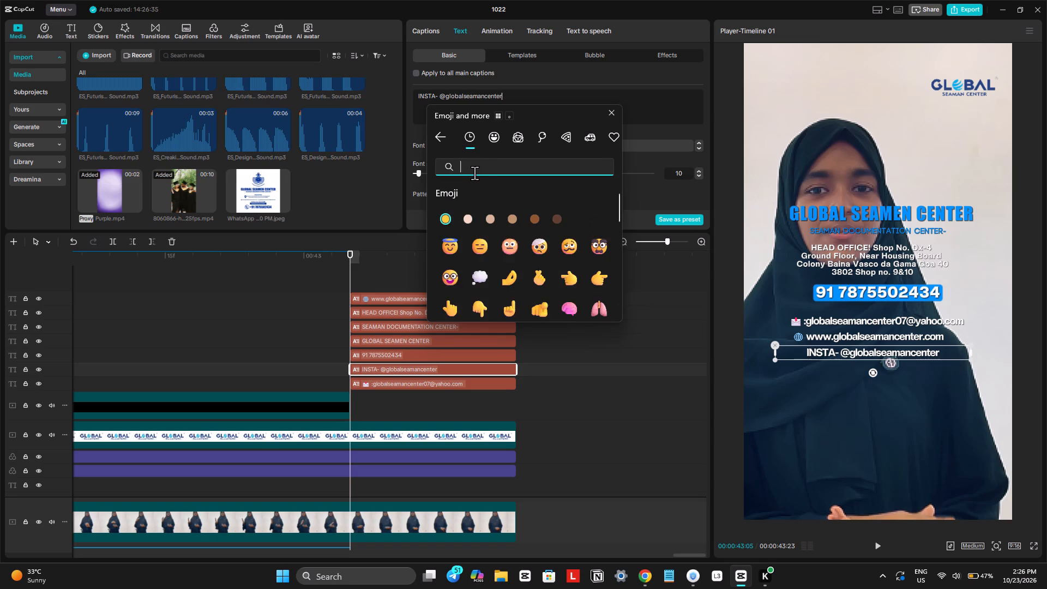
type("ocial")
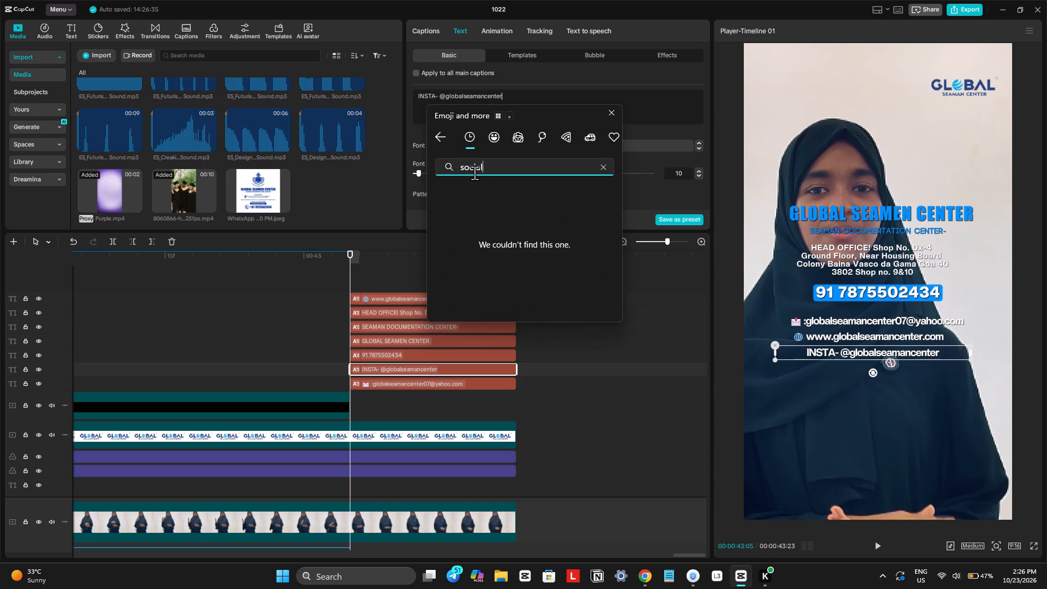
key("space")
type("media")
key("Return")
scroll(514, 178, "down", 3)
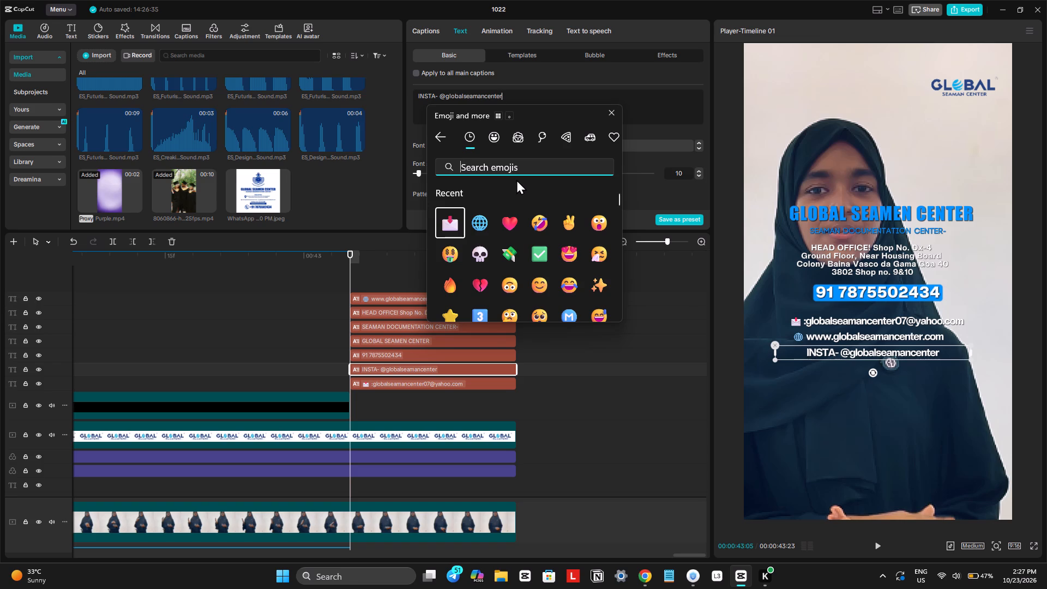
scroll(516, 179, "down", 9)
scroll(520, 254, "down", 6)
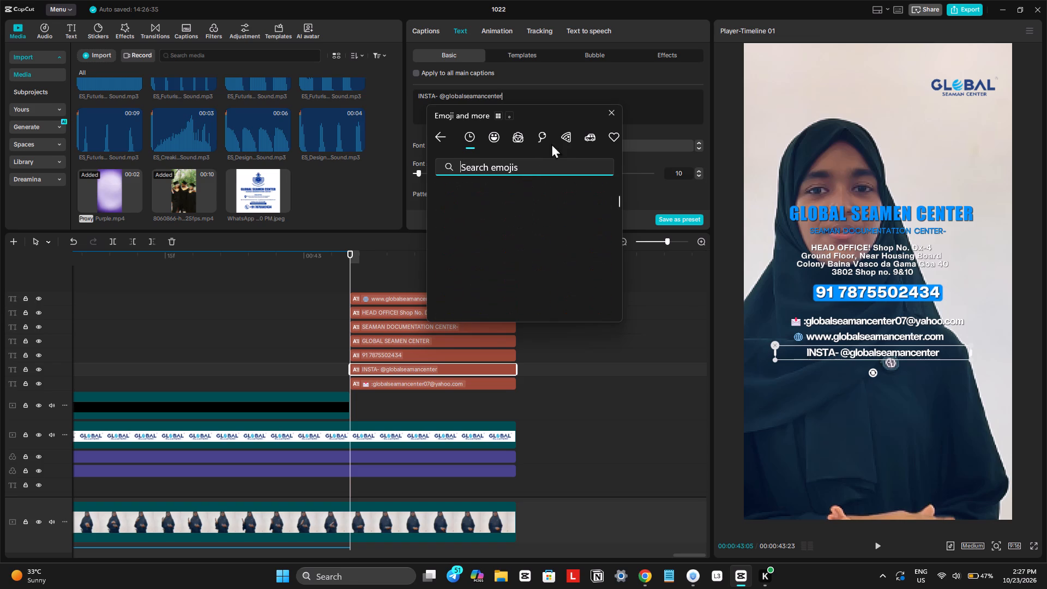
left_click(612, 113)
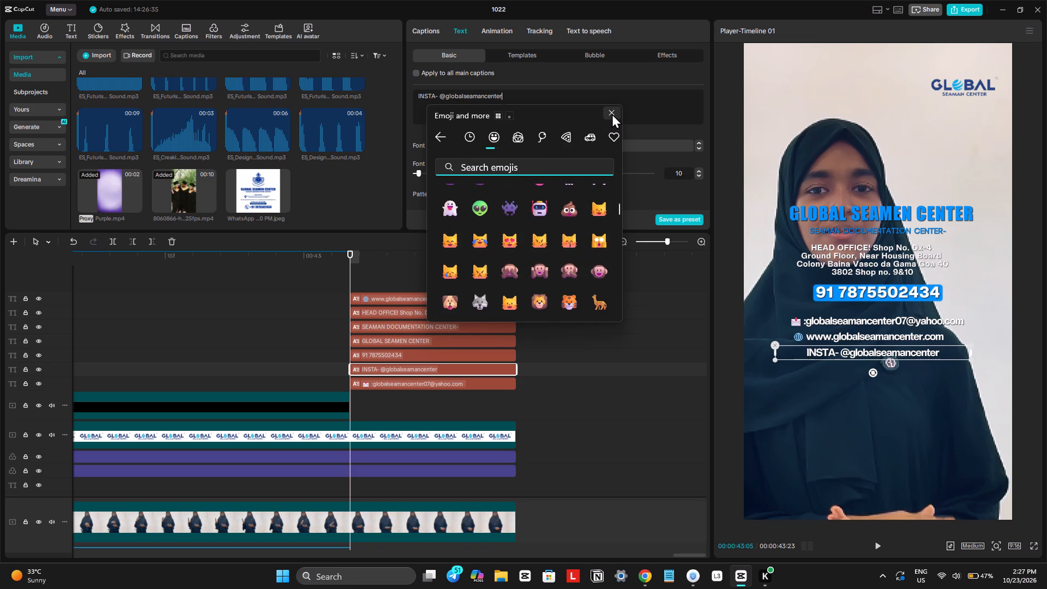
Check the reference contact image and replace the "91" prefix in the phone number caption with an emoji, searching for "call".
left_click(253, 184)
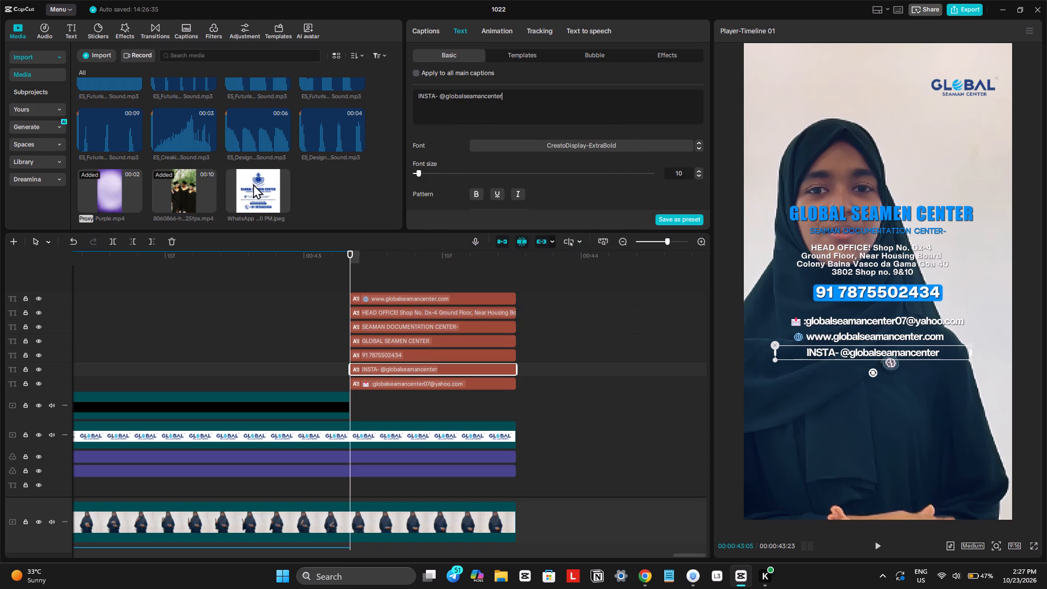
left_click(261, 185)
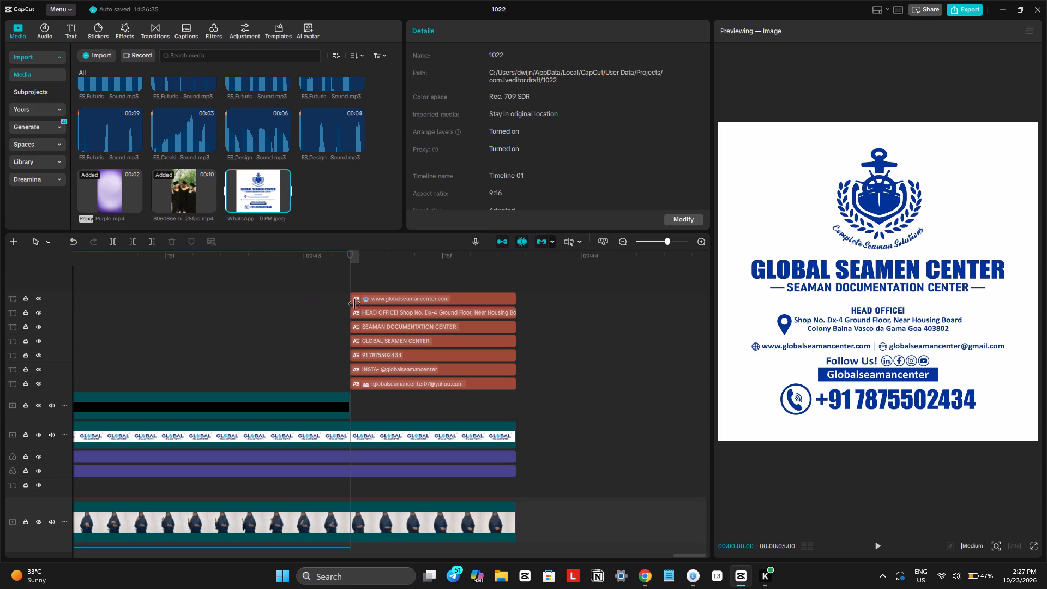
left_click(374, 352)
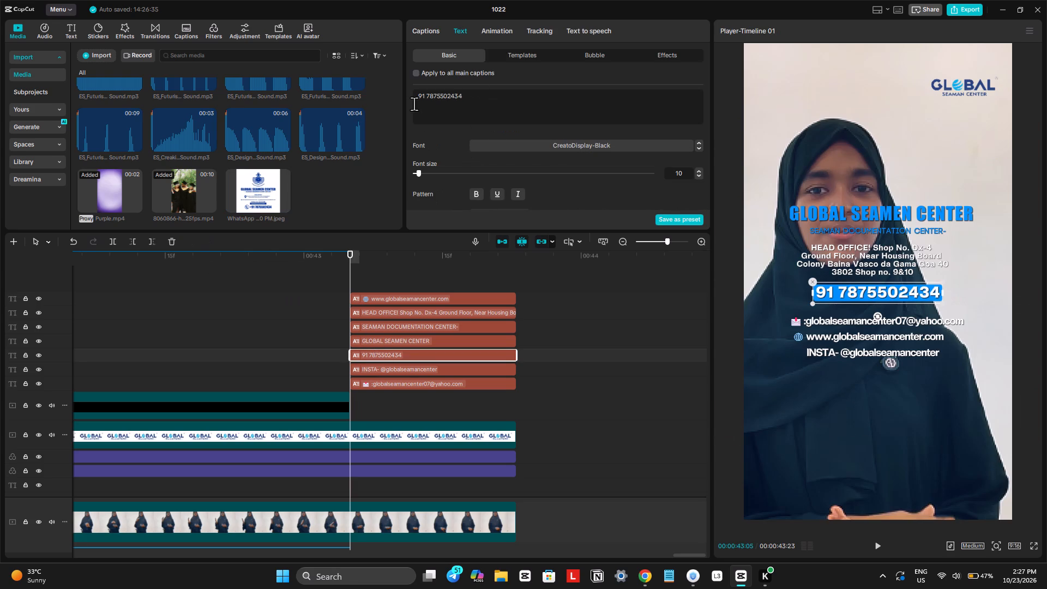
left_click_drag(429, 96, 412, 93)
left_click(416, 93)
left_click_drag(426, 97, 410, 97)
key("super+v")
left_click(473, 140)
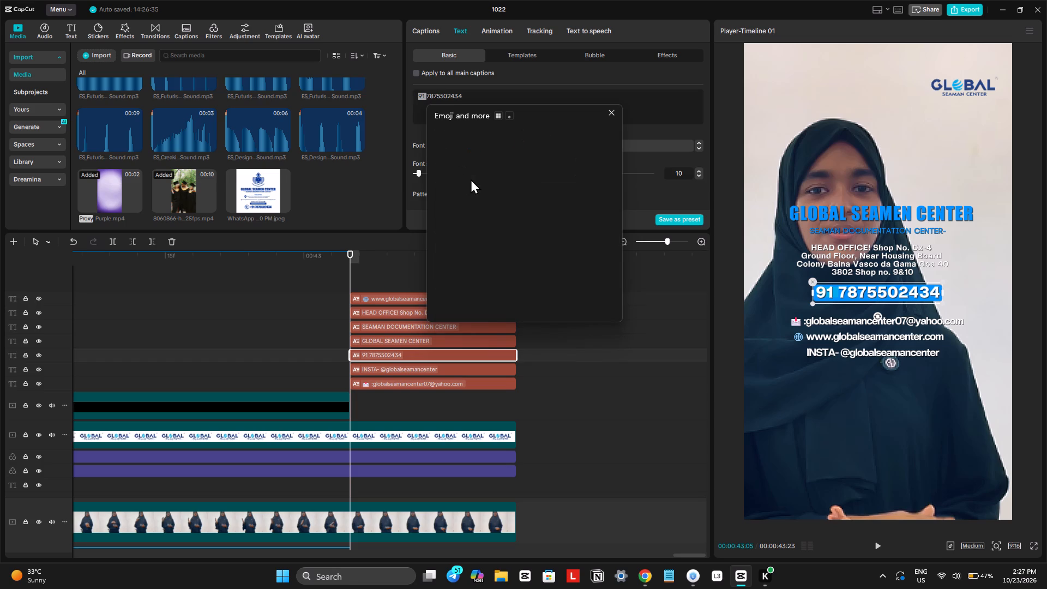
left_click(478, 168)
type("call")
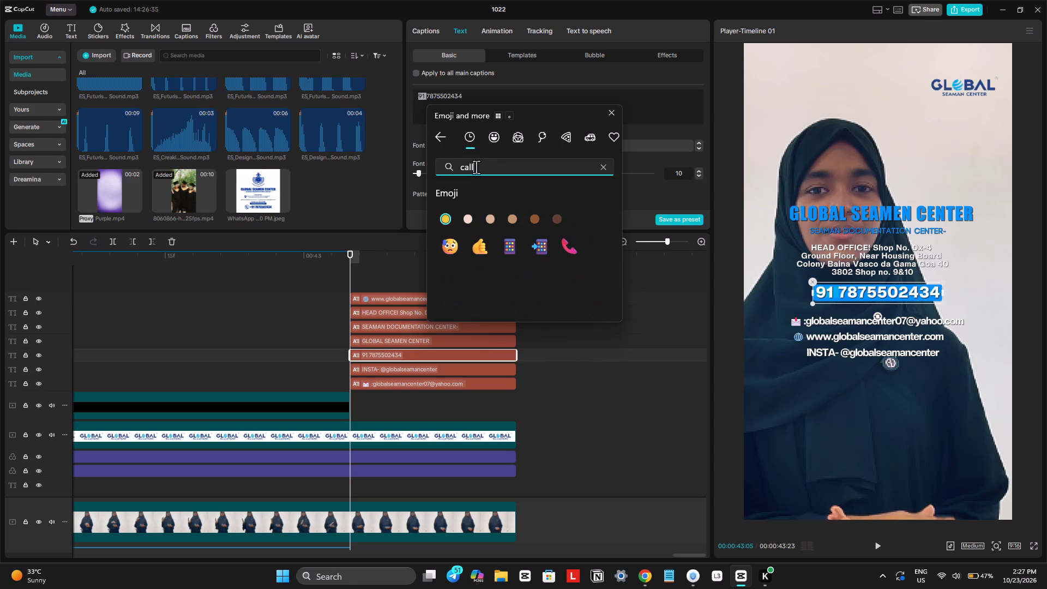
Replace the 91 prefix in the phone number caption with the red telephone receiver emoji followed by a space.
left_click(563, 242)
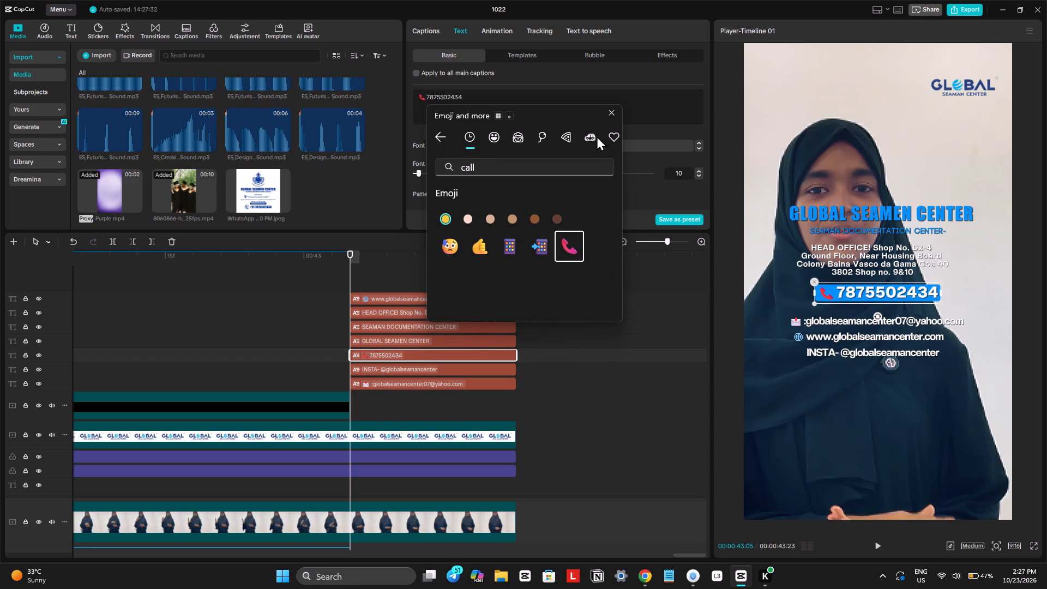
left_click(609, 115)
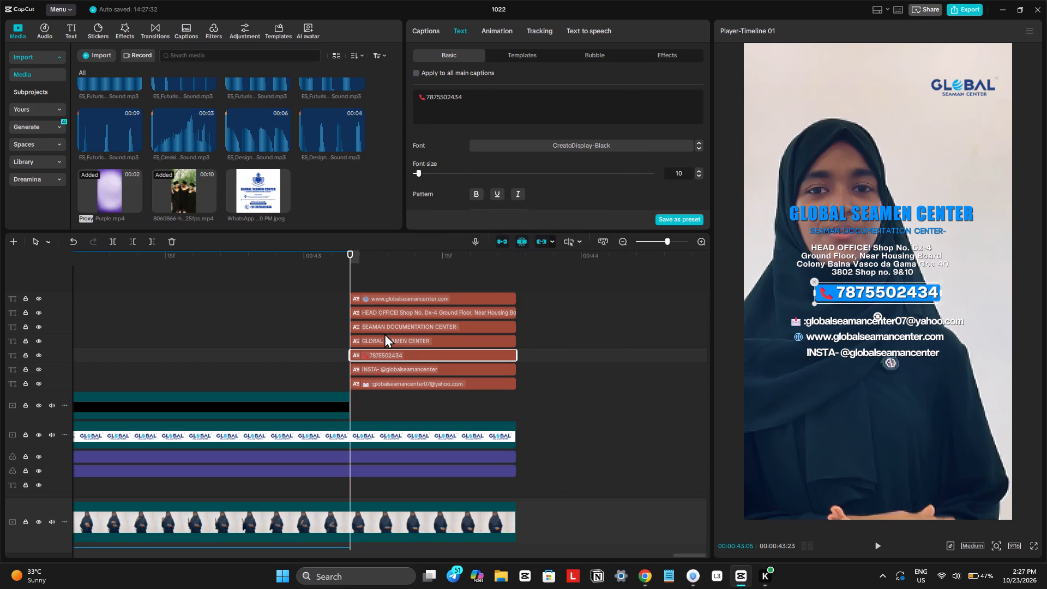
key("space")
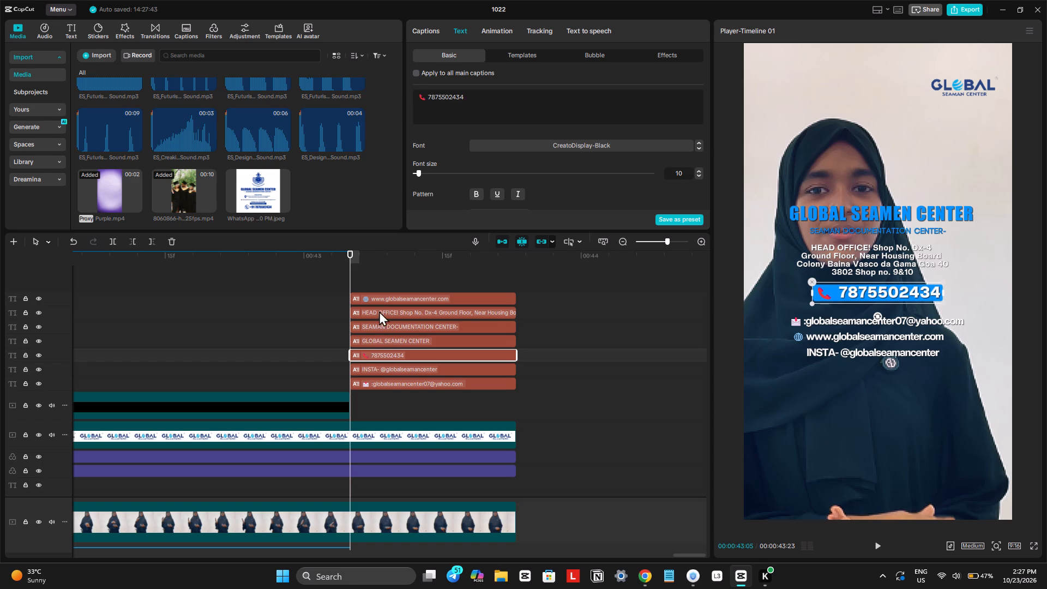
Play the closing contact section from the start of its captions to review them.
left_click(347, 275)
key("space")
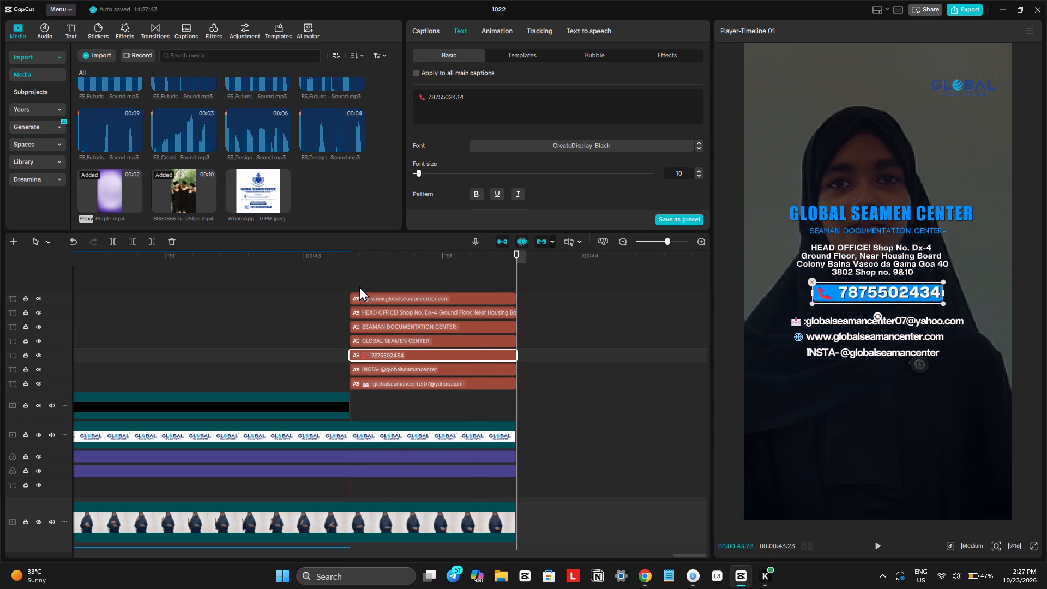
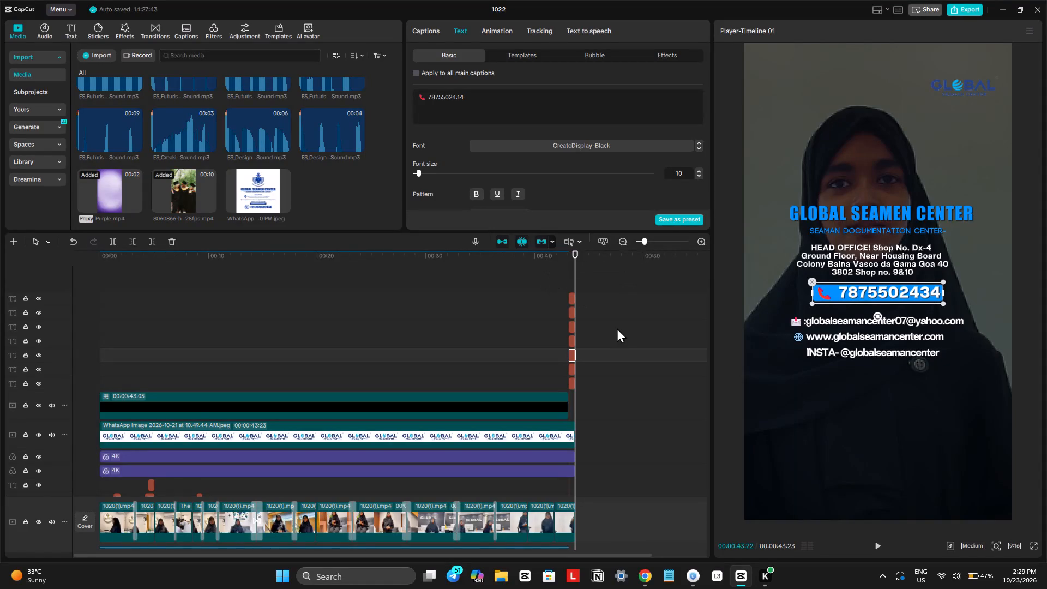
Apply the Showing Up entrance animation to all seven contact captions at the end of the timeline together.
scroll(601, 321, "up", 13, "ctrl")
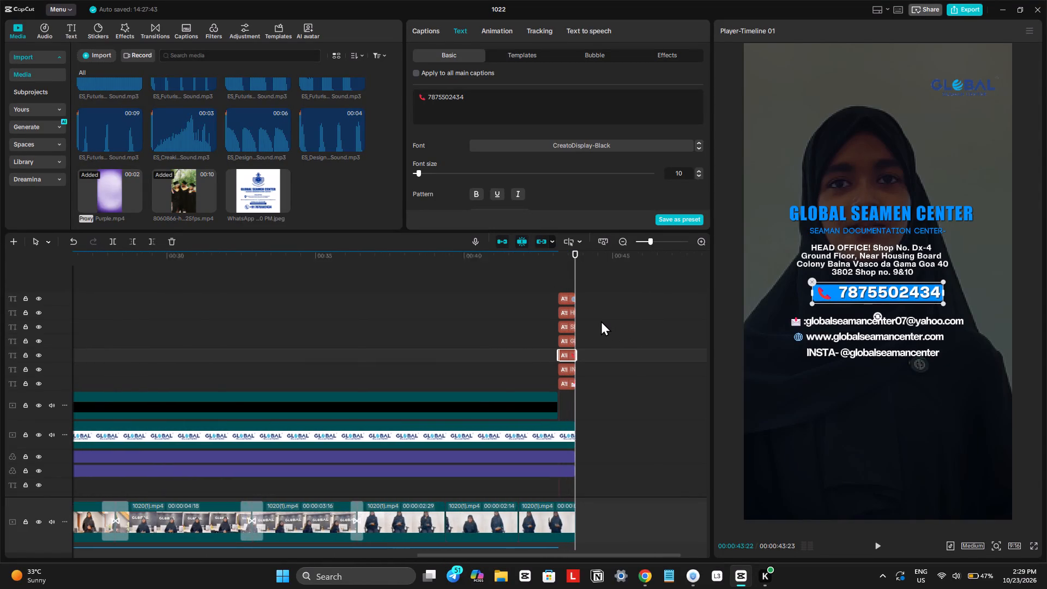
scroll(601, 321, "up", 9, "ctrl")
left_click_drag(560, 273, 577, 373)
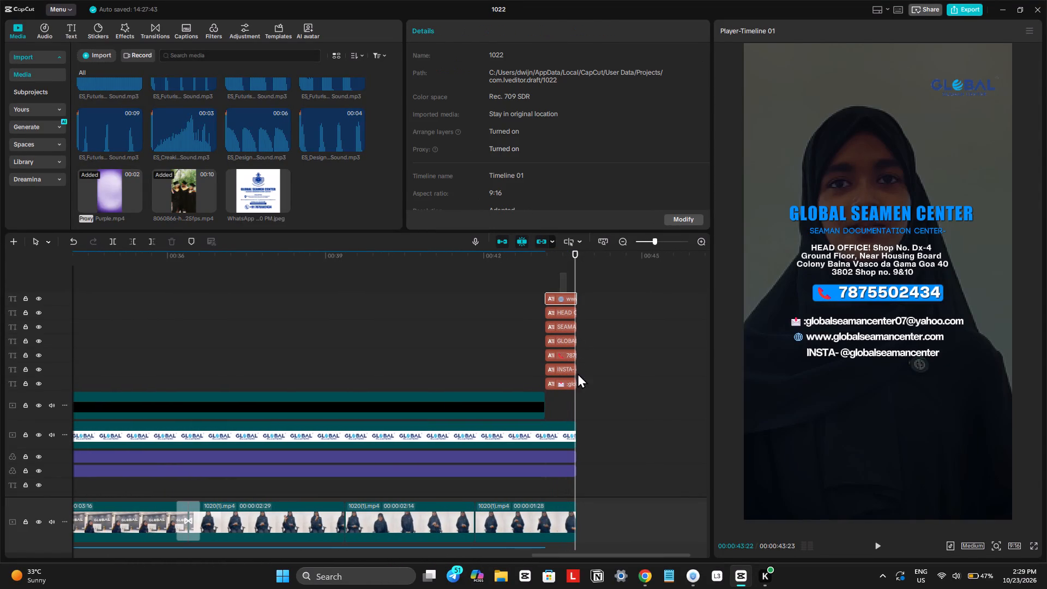
left_click_drag(577, 373, 577, 388)
left_click(491, 35)
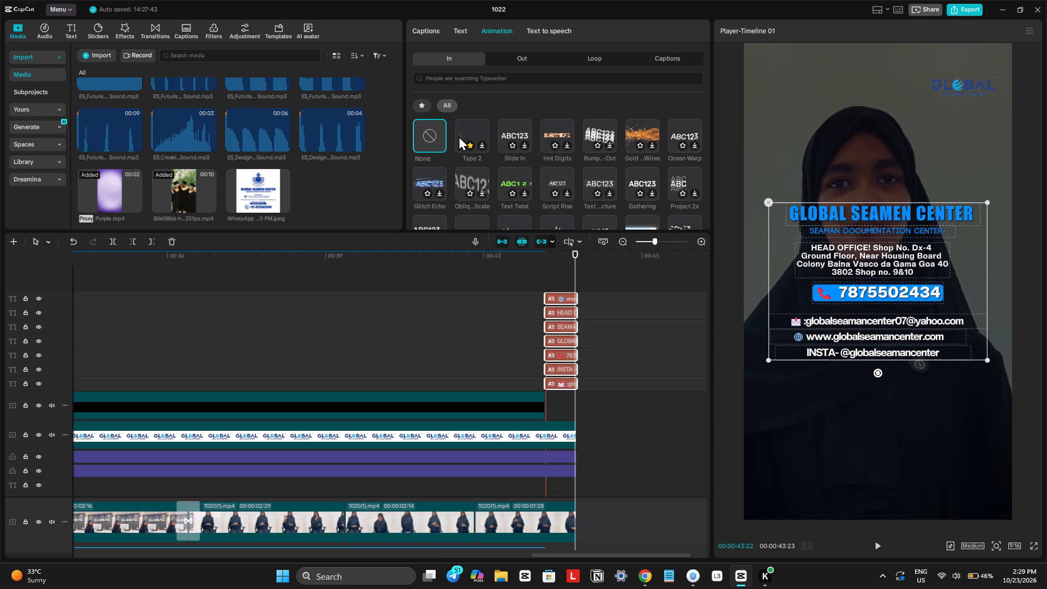
left_click(422, 105)
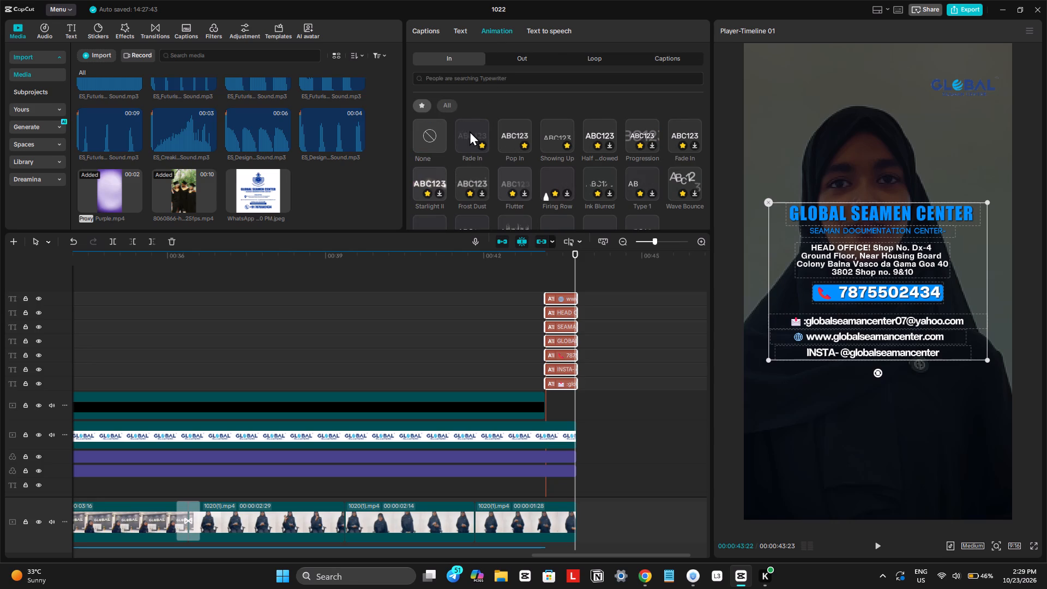
left_click(552, 134)
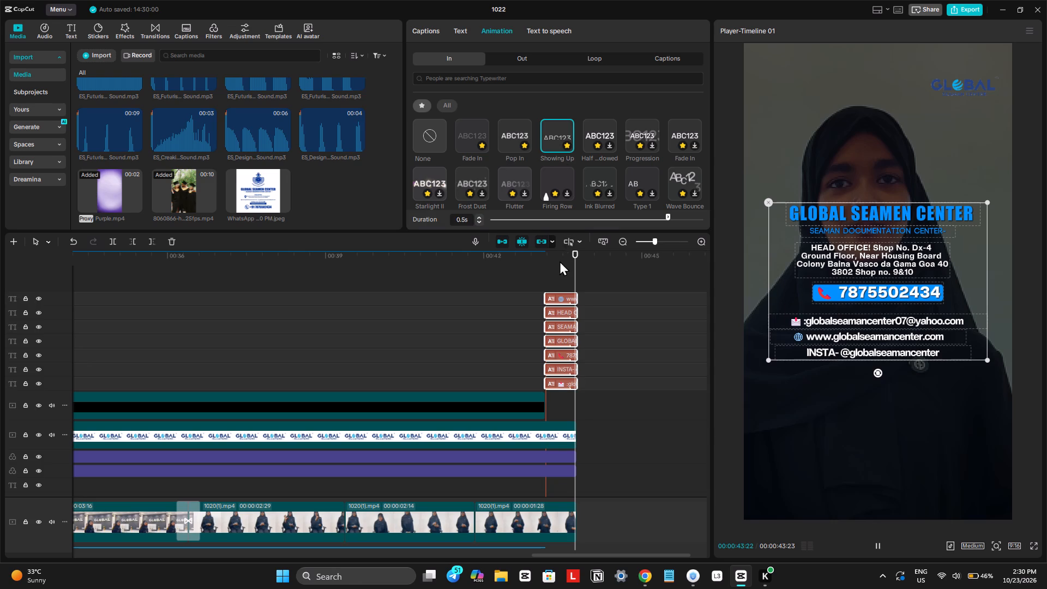
Play the closing contact section from just before its captions to check their entrance animation.
left_click(531, 267)
key("space")
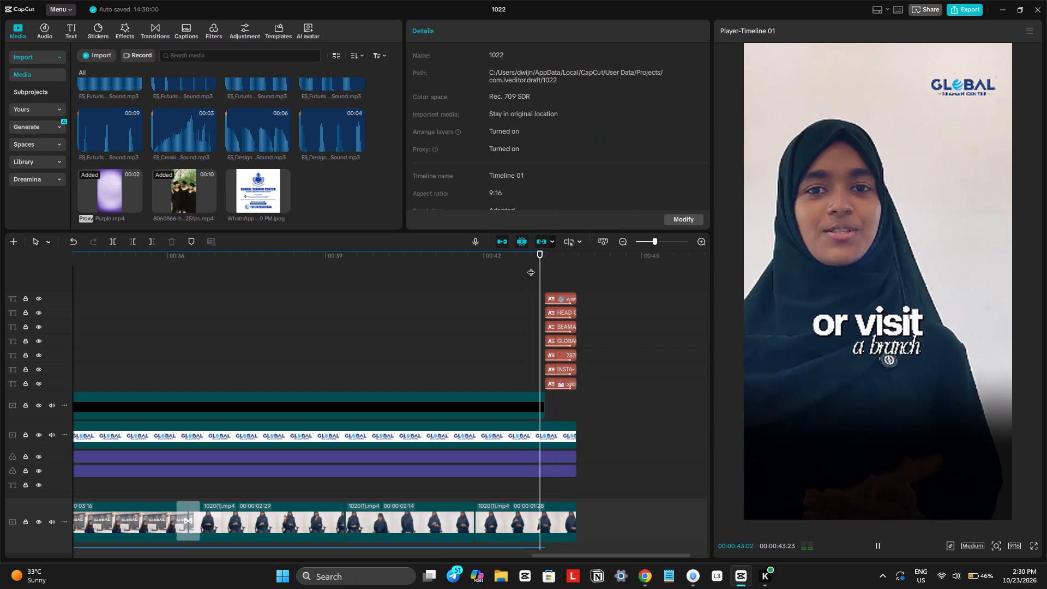
Scrub back through the video to its opening, and forward through the early clips, to check captions and transitions.
left_click_drag(510, 250, 468, 264)
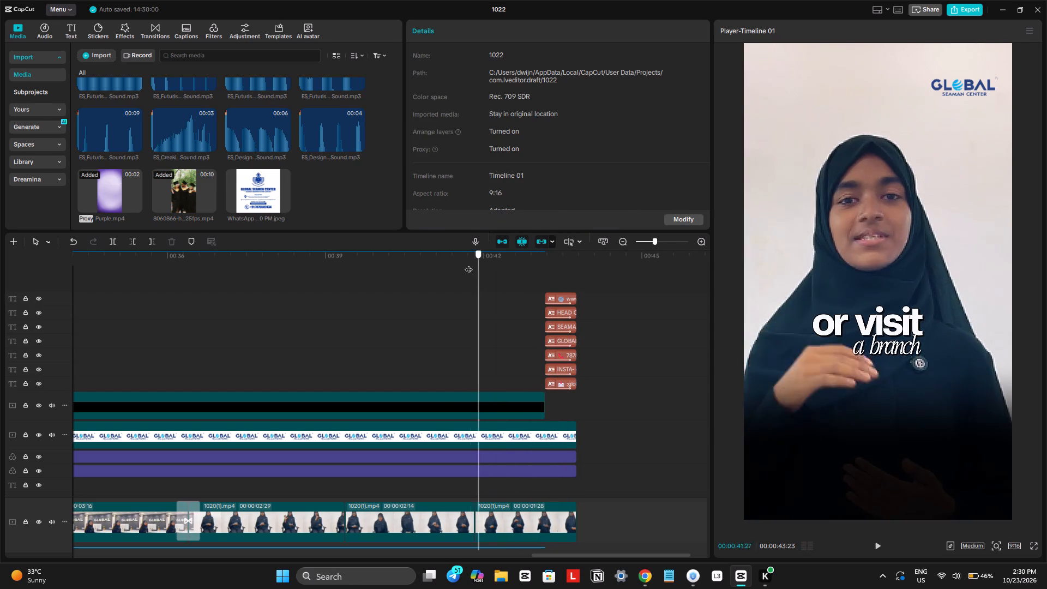
left_click_drag(468, 264, 269, 284)
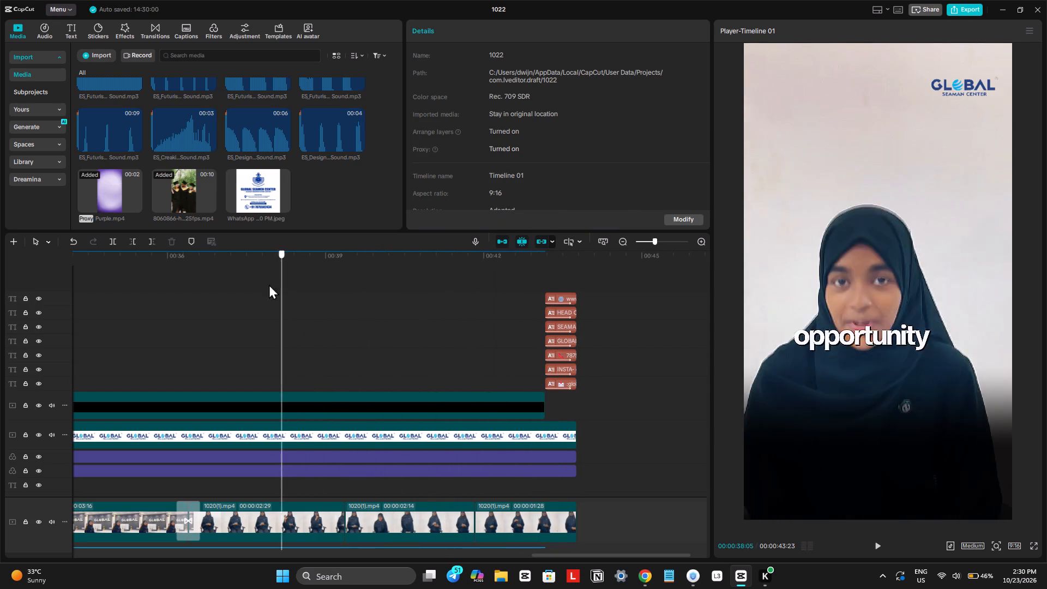
left_click_drag(269, 284, 73, 297)
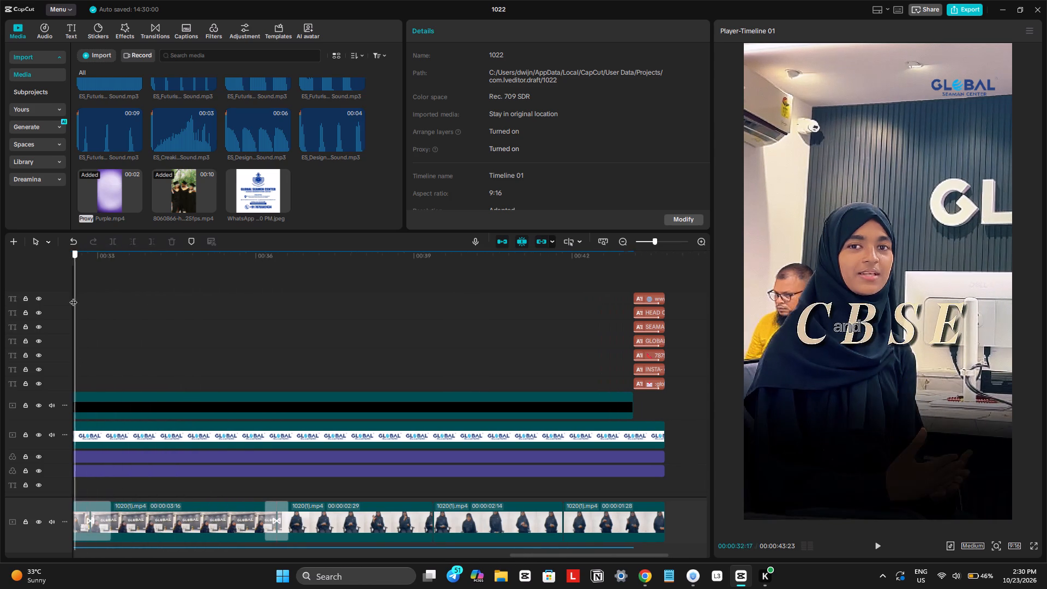
left_click_drag(73, 297, 131, 311)
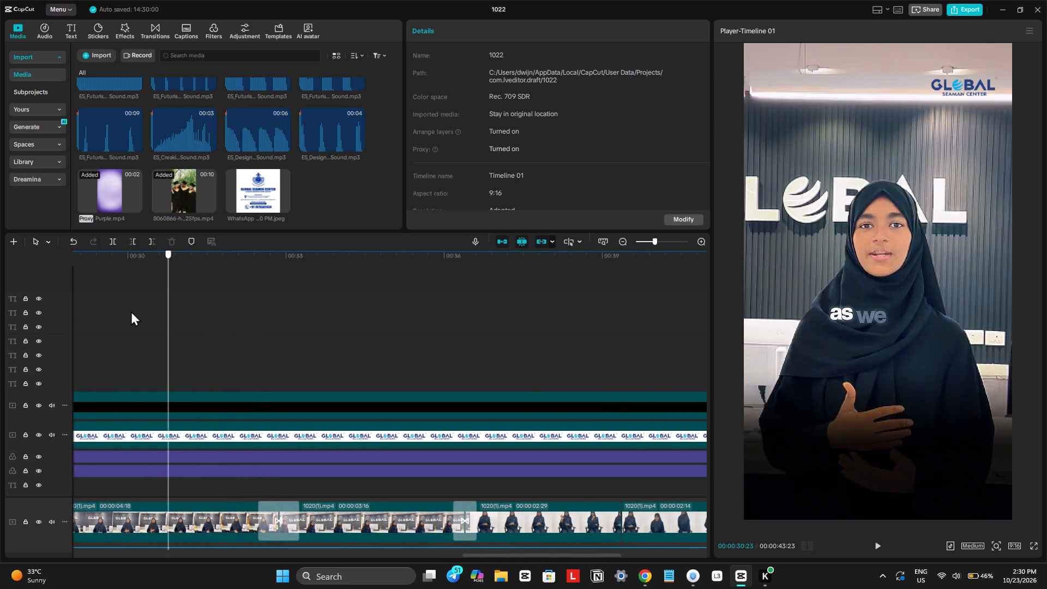
left_click_drag(131, 311, 0, 320)
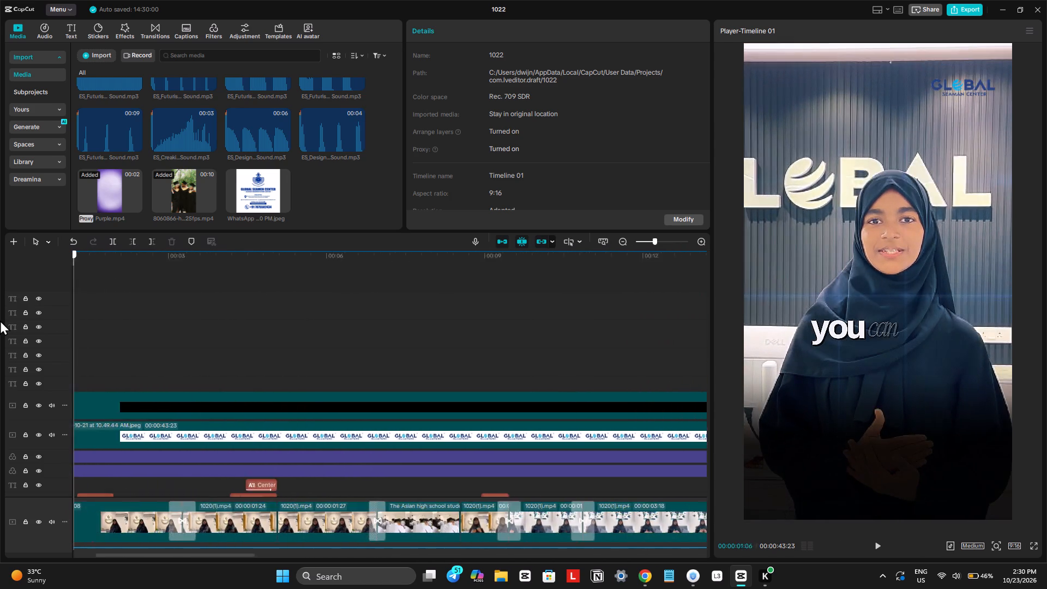
left_click_drag(0, 320, 204, 323)
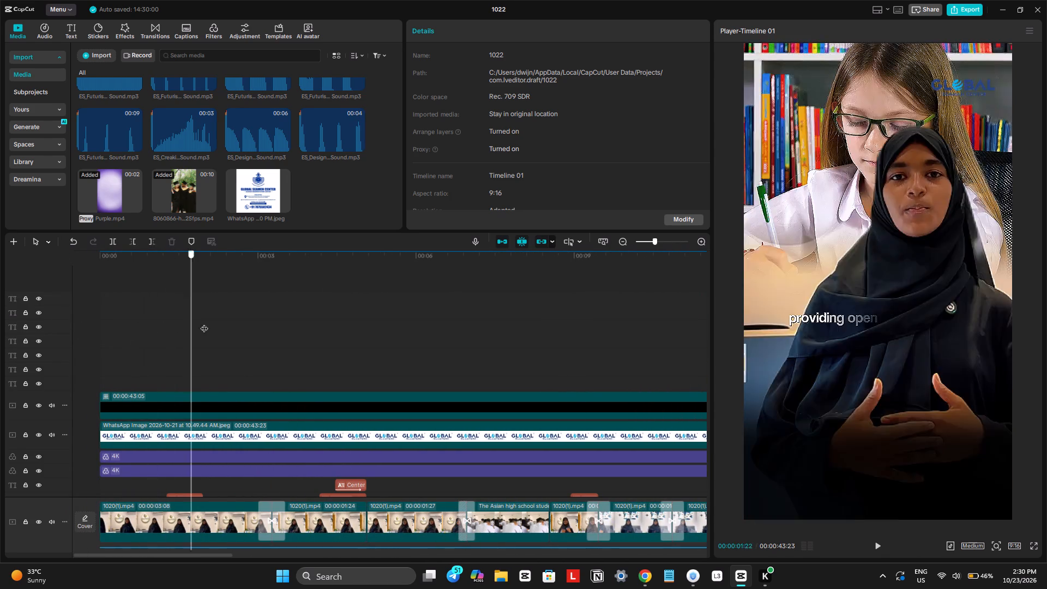
left_click_drag(204, 323, 377, 331)
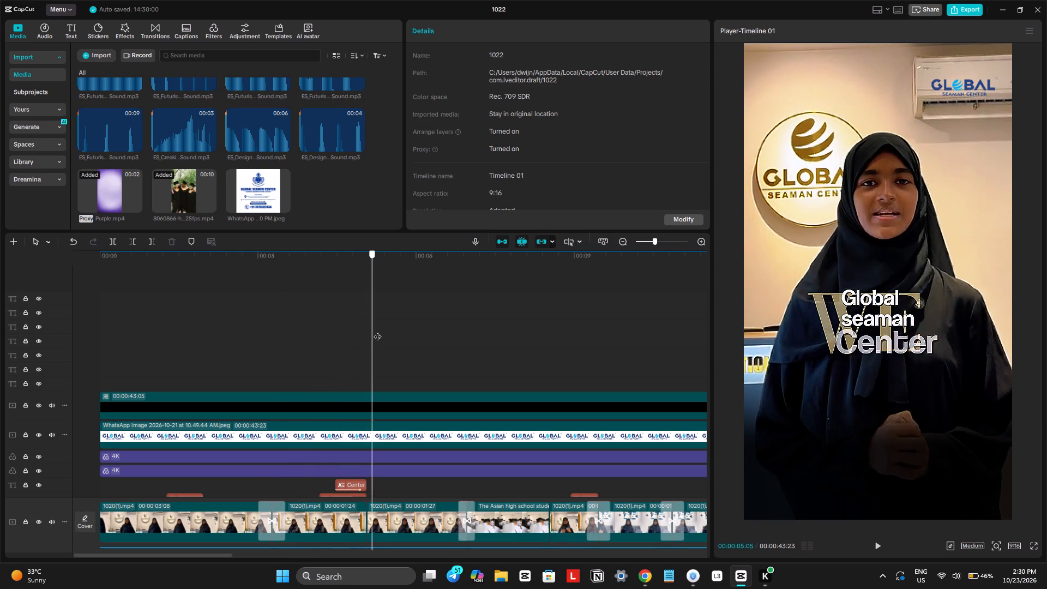
left_click_drag(377, 331, 564, 332)
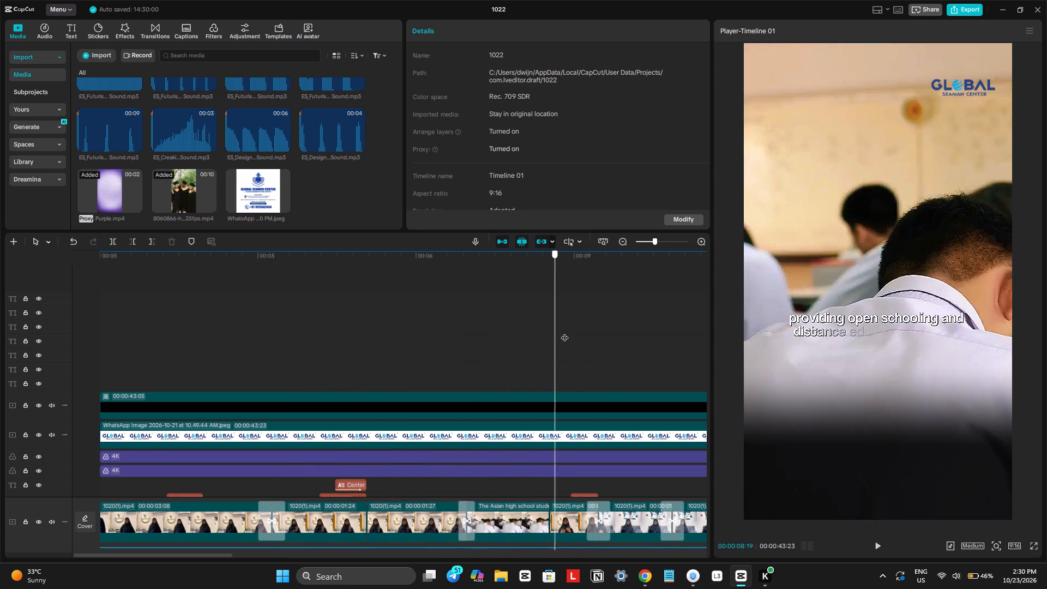
left_click_drag(564, 332, 682, 330)
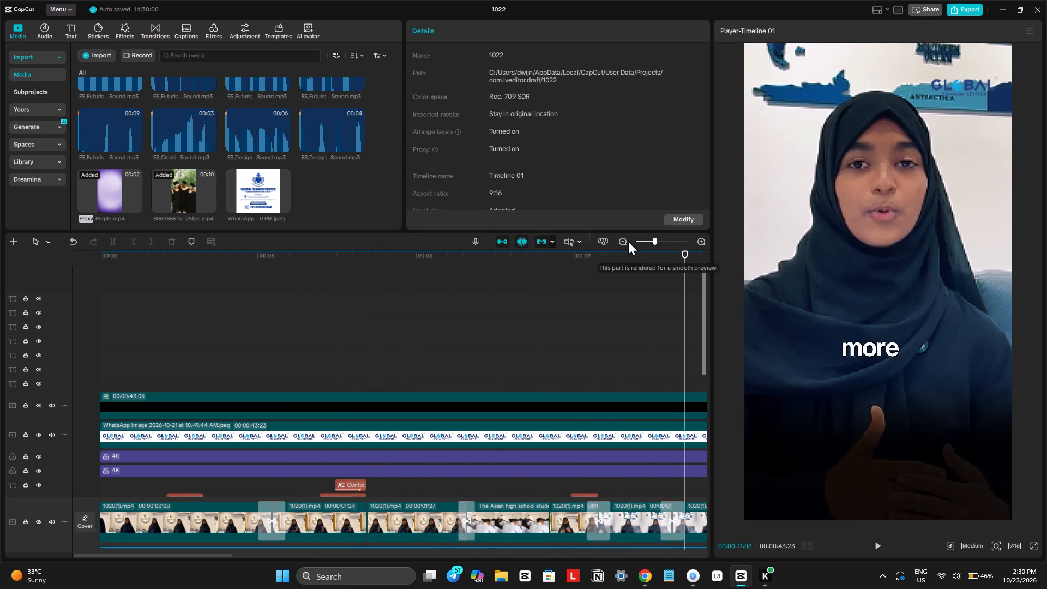
Export the completed timeline as a video with the existing export settings.
left_click(602, 242)
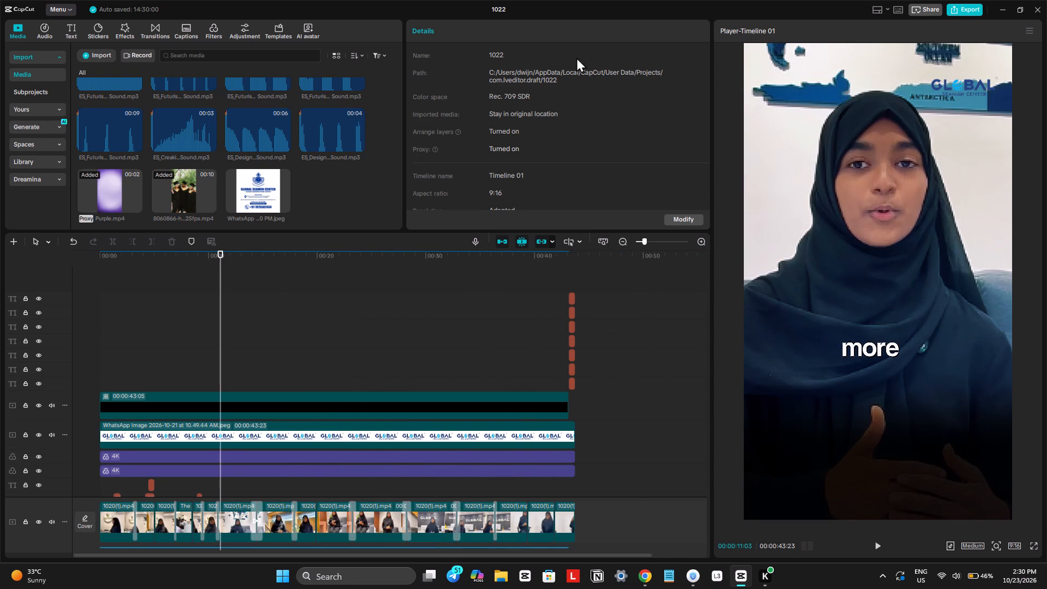
left_click(969, 5)
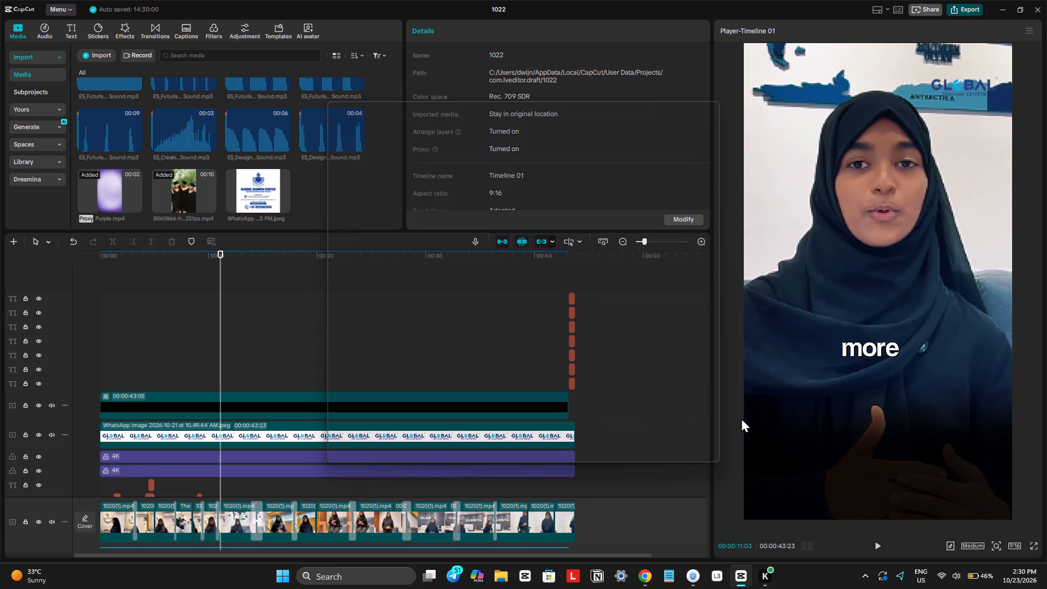
left_click(645, 453)
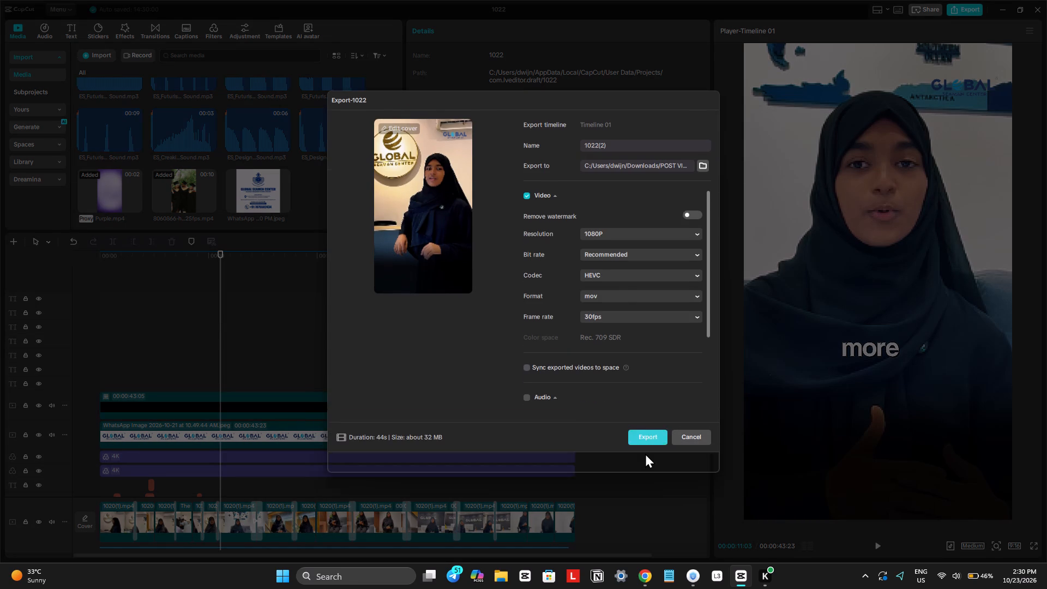